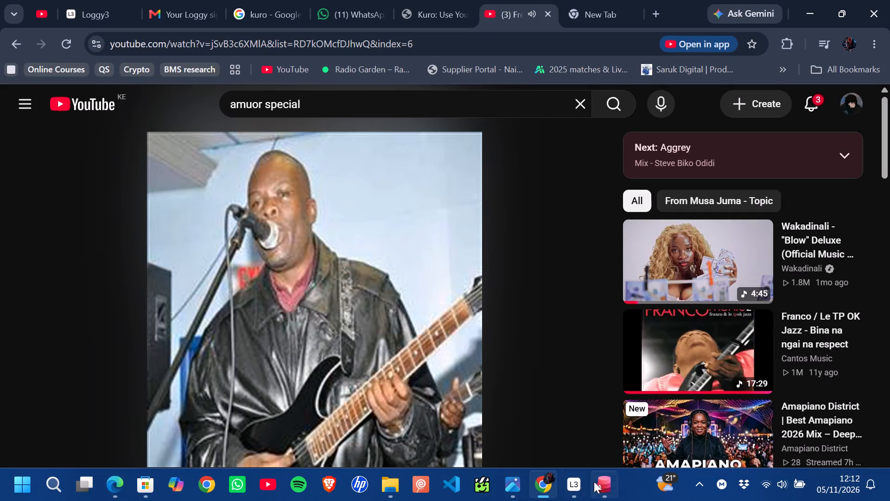
Switch to the Access database and bring up a blank new record in the mChanga System's Savings form.
{"action": "left_click", "coordinate": [608, 486]}
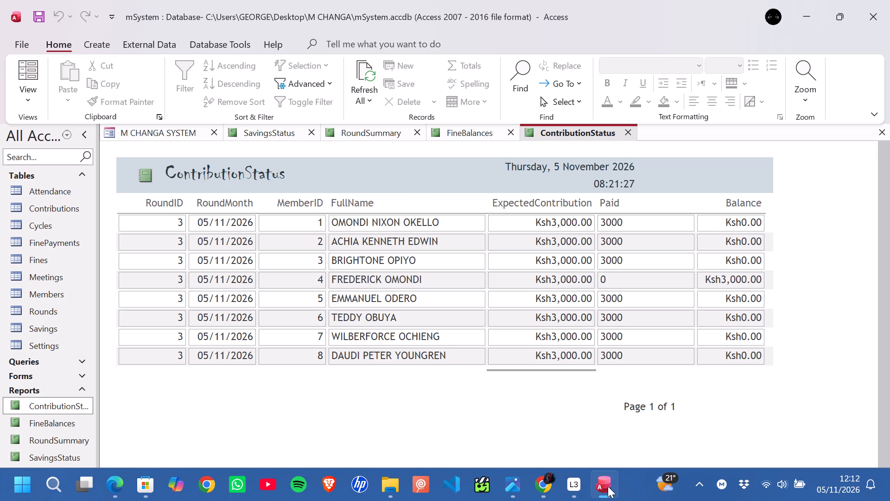
{"action": "left_click", "coordinate": [160, 131]}
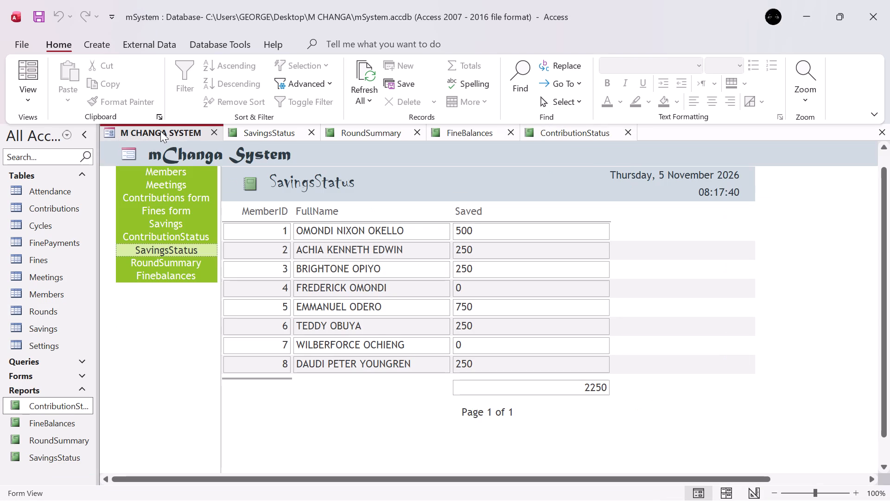
{"action": "double_click", "coordinate": [162, 223]}
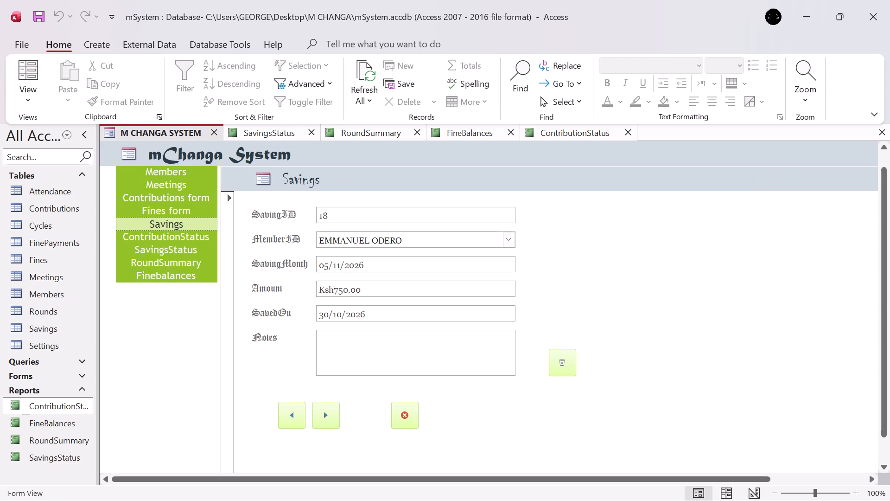
{"action": "left_click", "coordinate": [327, 422]}
{"action": "double_click", "coordinate": [327, 422]}
{"action": "left_click", "coordinate": [327, 422]}
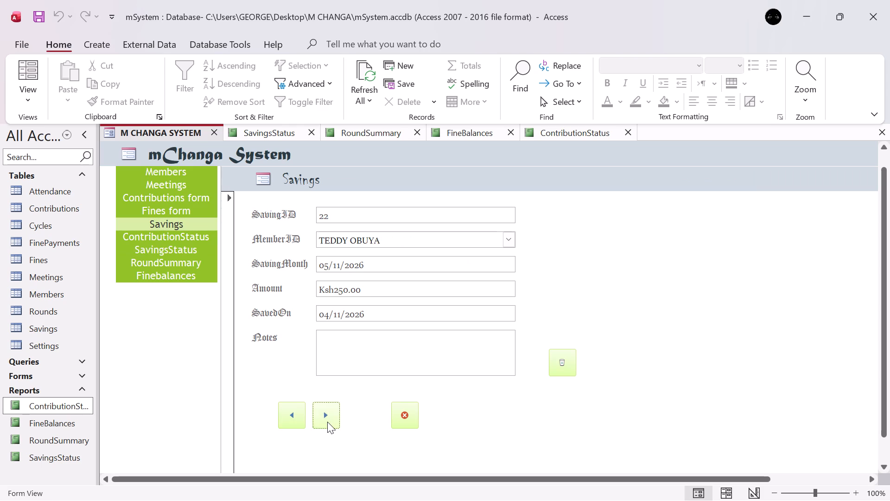
{"action": "left_click", "coordinate": [327, 422]}
{"action": "left_click", "coordinate": [327, 422]}
{"action": "left_click", "coordinate": [327, 422]}
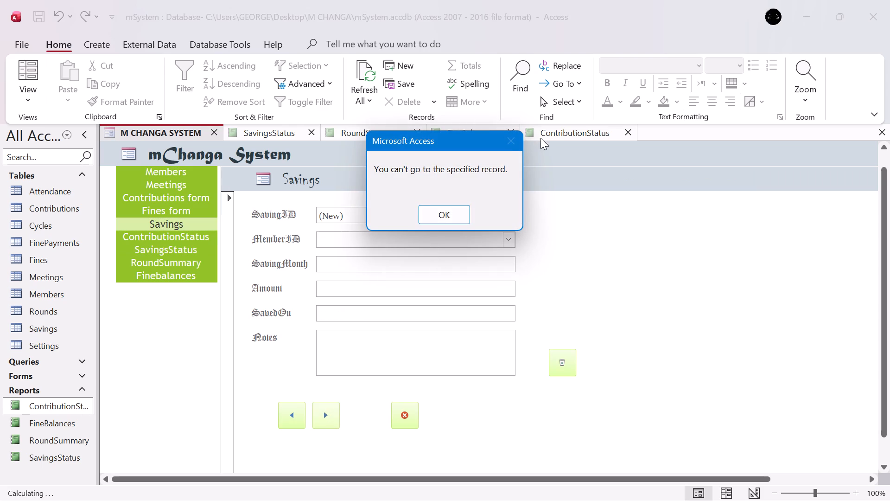
{"action": "left_click", "coordinate": [444, 218]}
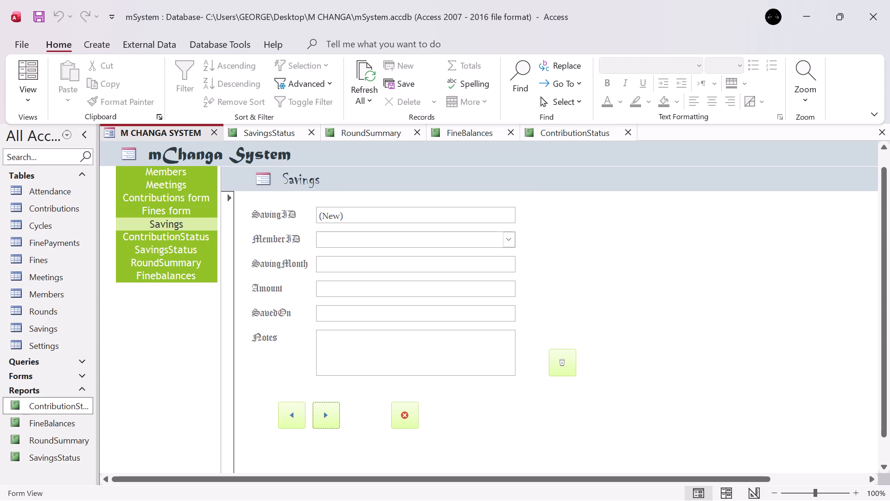
Record member 4's saving with SavingMonth 05/11/2026, amount 250 and today's date as SavedOn, and advance to a new record.
{"action": "left_click", "coordinate": [355, 243]}
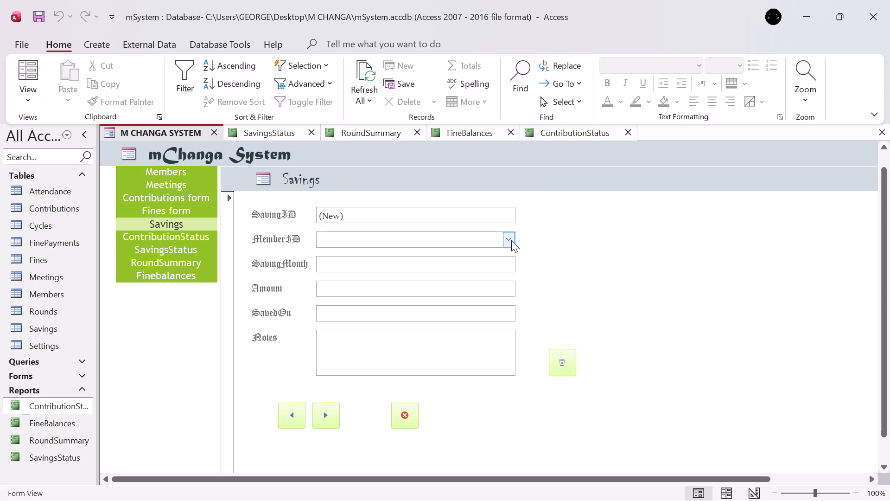
{"action": "left_click", "coordinate": [506, 240]}
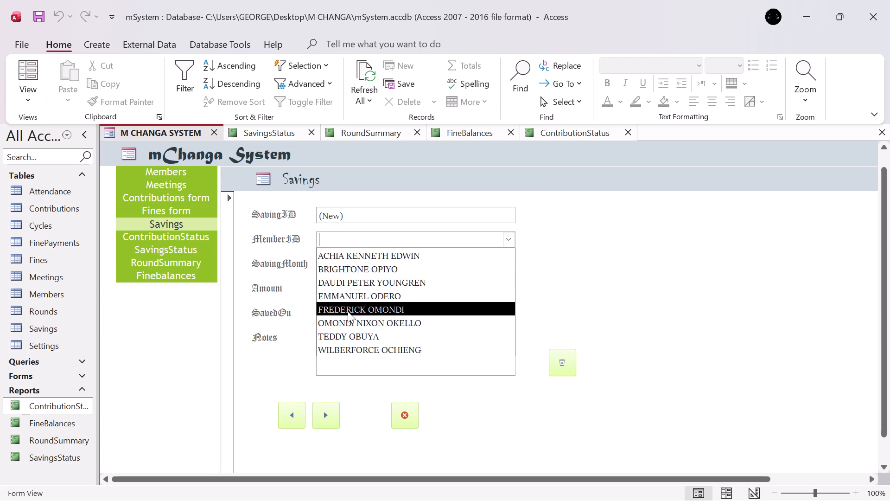
{"action": "left_click", "coordinate": [348, 311]}
{"action": "left_click", "coordinate": [340, 265]}
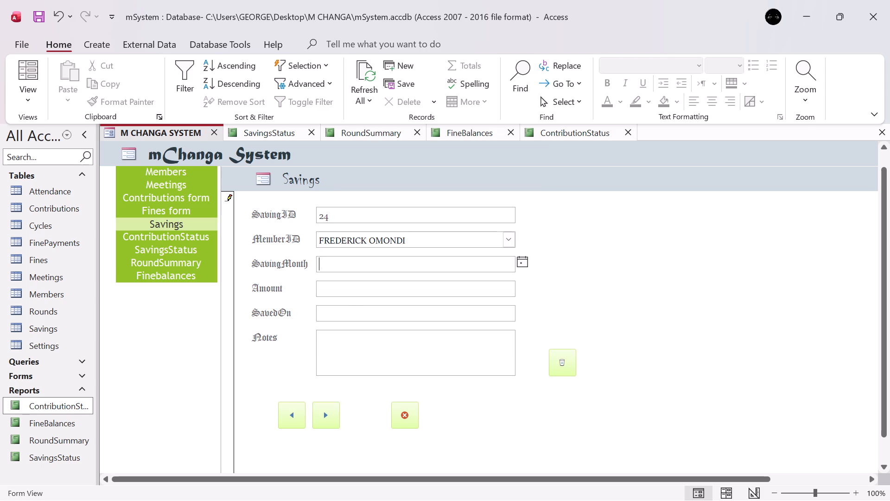
{"action": "left_click", "coordinate": [521, 263]}
{"action": "left_click", "coordinate": [460, 374]}
{"action": "left_click", "coordinate": [351, 293]}
{"action": "type", "text": "250"}
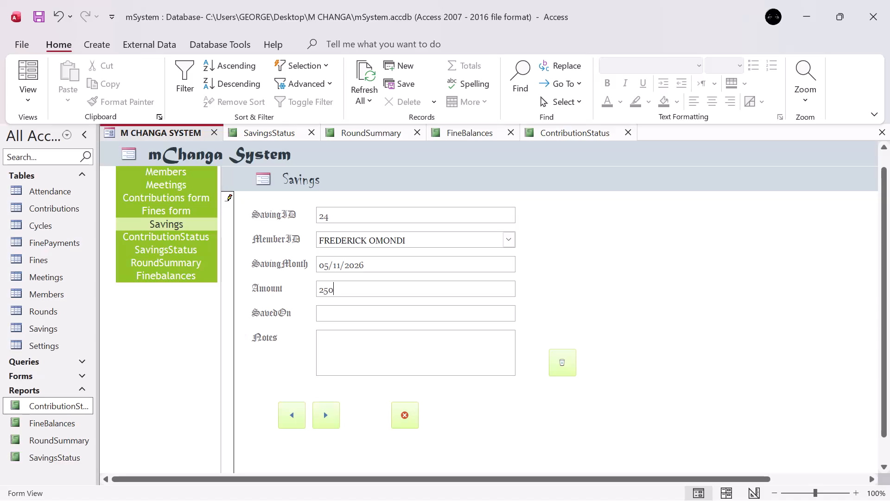
{"action": "left_click", "coordinate": [343, 313]}
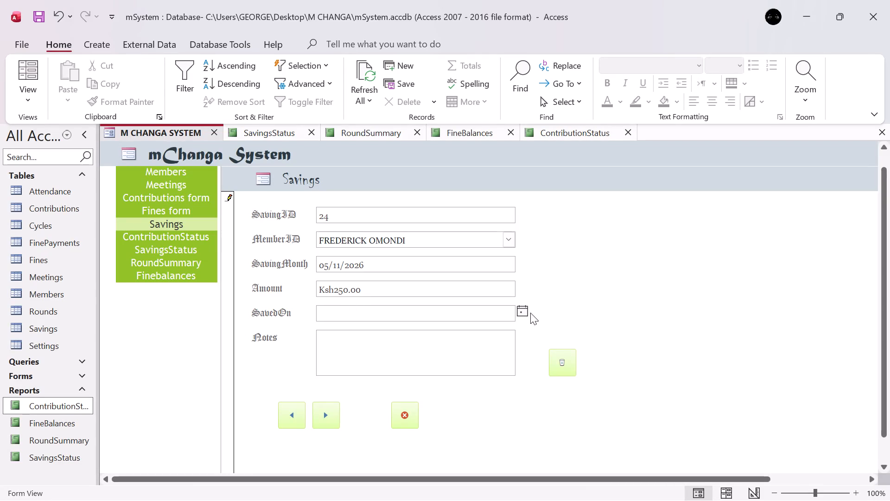
{"action": "left_click", "coordinate": [518, 309]}
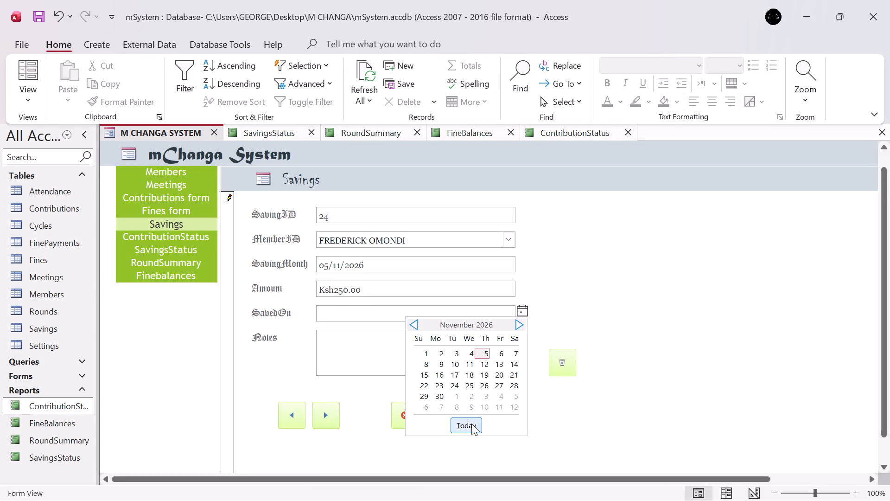
{"action": "left_click", "coordinate": [471, 424]}
{"action": "left_click", "coordinate": [323, 411]}
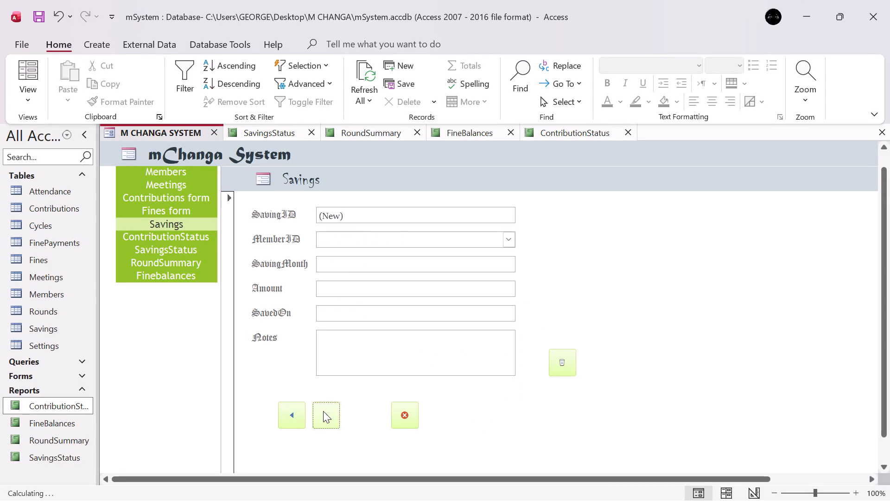
Start a new savings record for member 7, moving on to its SavingMonth entry.
{"action": "left_click", "coordinate": [350, 236]}
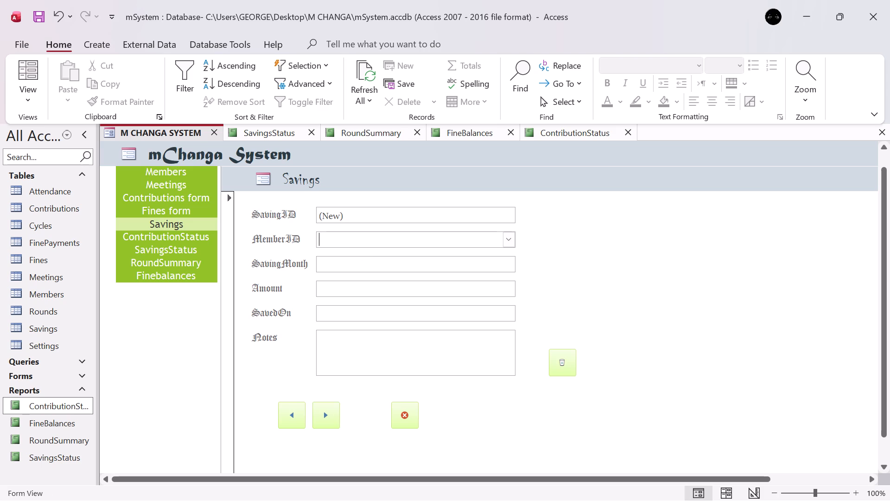
{"action": "left_click", "coordinate": [511, 238]}
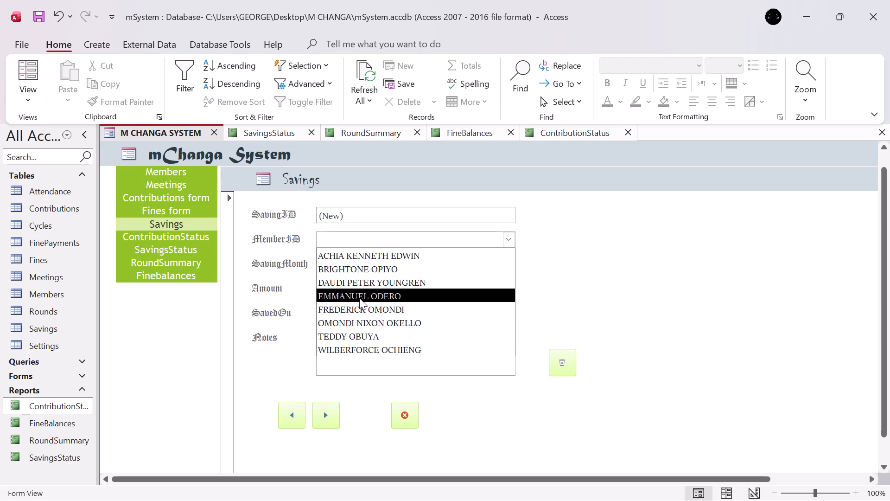
{"action": "left_click", "coordinate": [356, 351]}
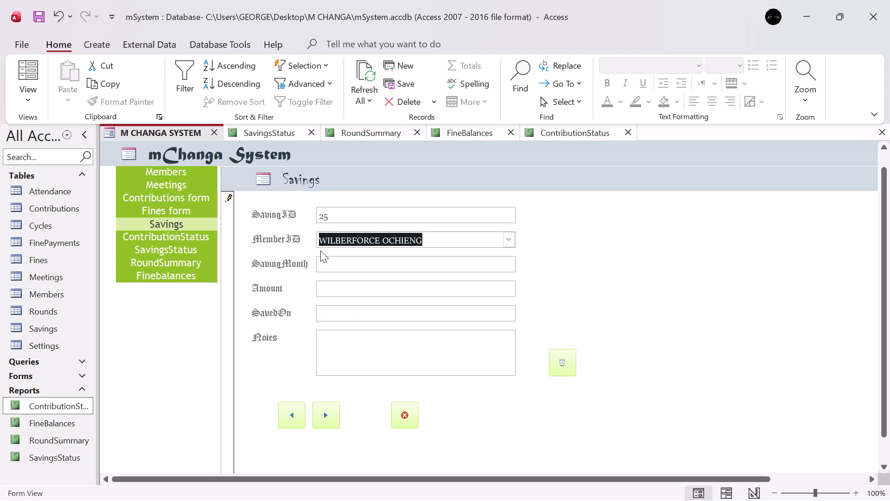
{"action": "left_click", "coordinate": [327, 263]}
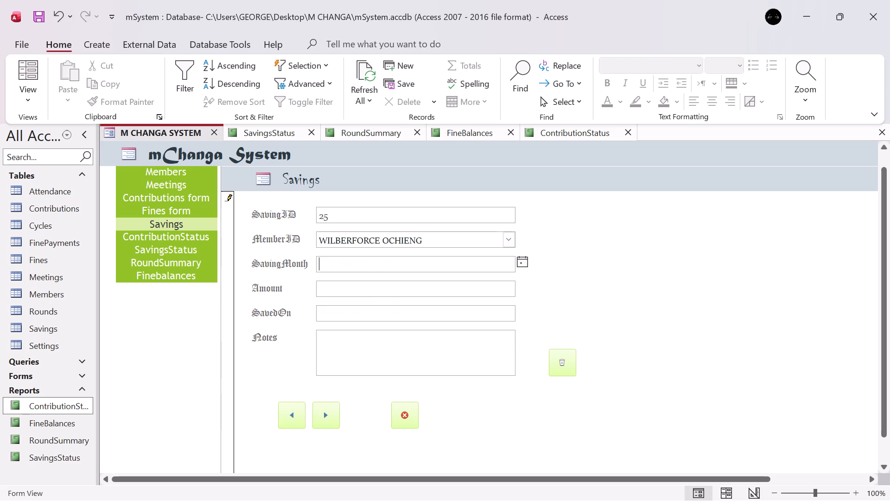
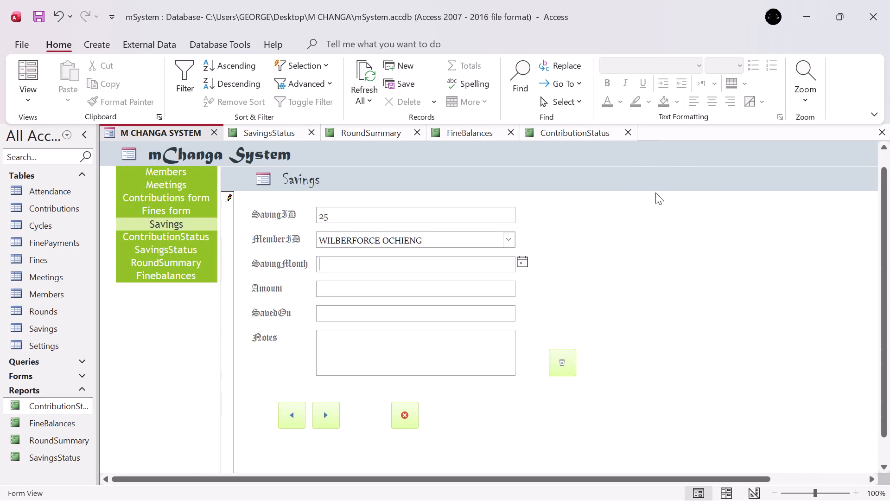
Complete member 7's savings record with SavingMonth 05/11/2026, amount 250 and today's date as SavedOn.
{"action": "left_click", "coordinate": [524, 259]}
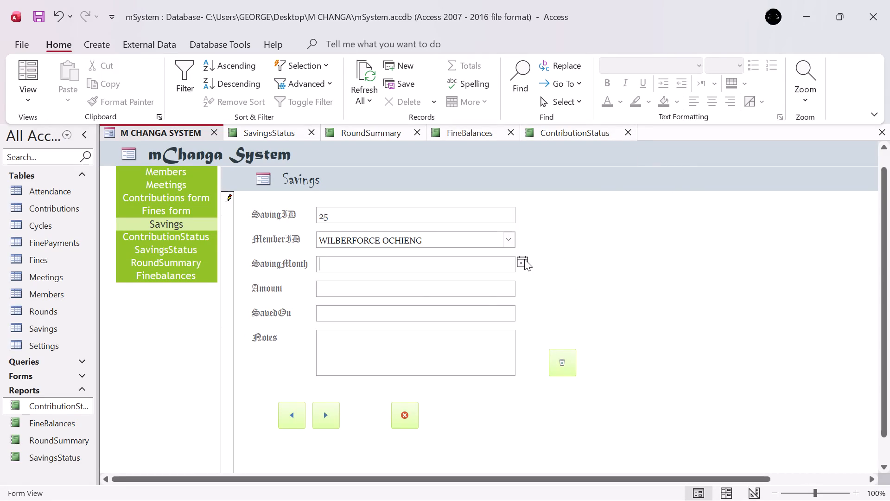
{"action": "left_click", "coordinate": [473, 379]}
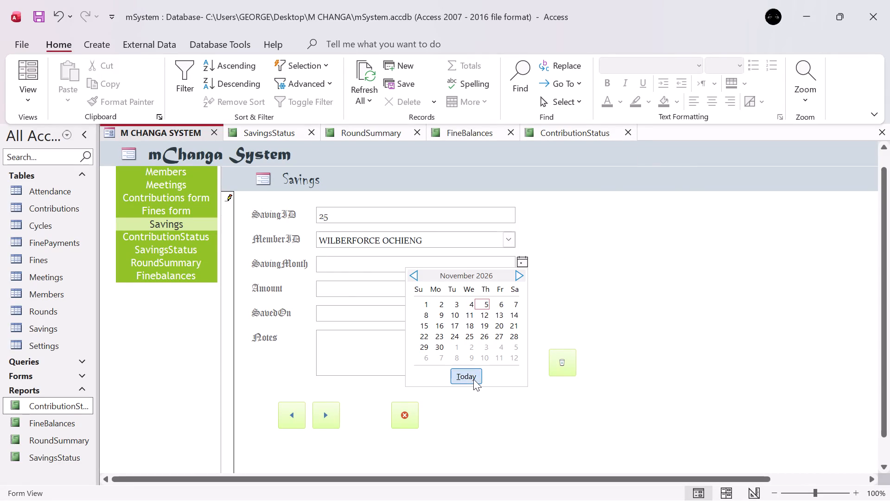
{"action": "left_click", "coordinate": [331, 284]}
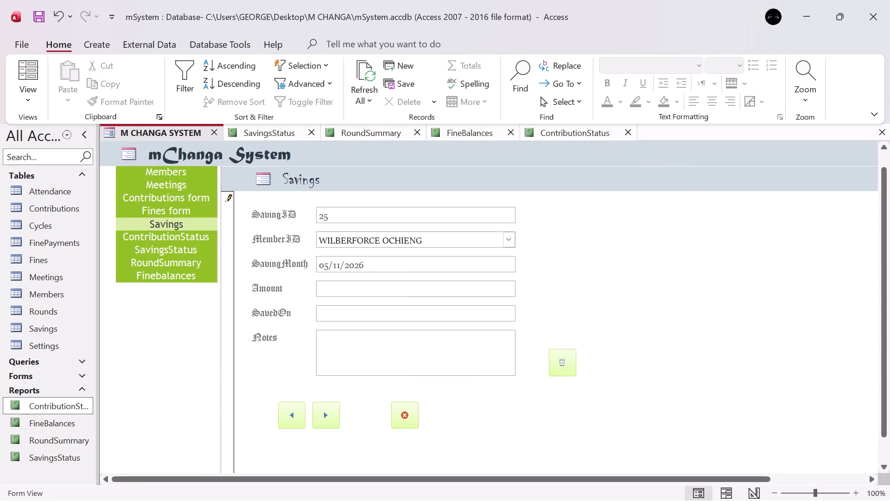
{"action": "type", "text": "250"}
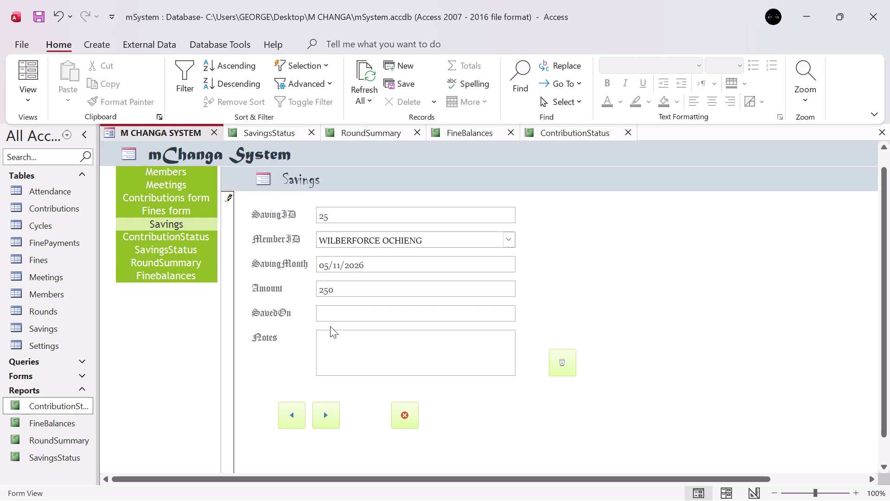
{"action": "left_click", "coordinate": [329, 316]}
{"action": "left_click", "coordinate": [524, 313]}
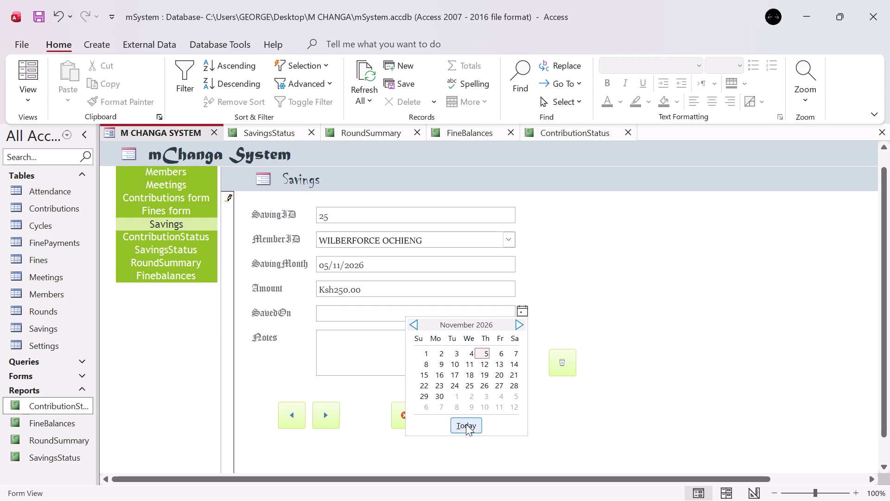
{"action": "left_click", "coordinate": [466, 424]}
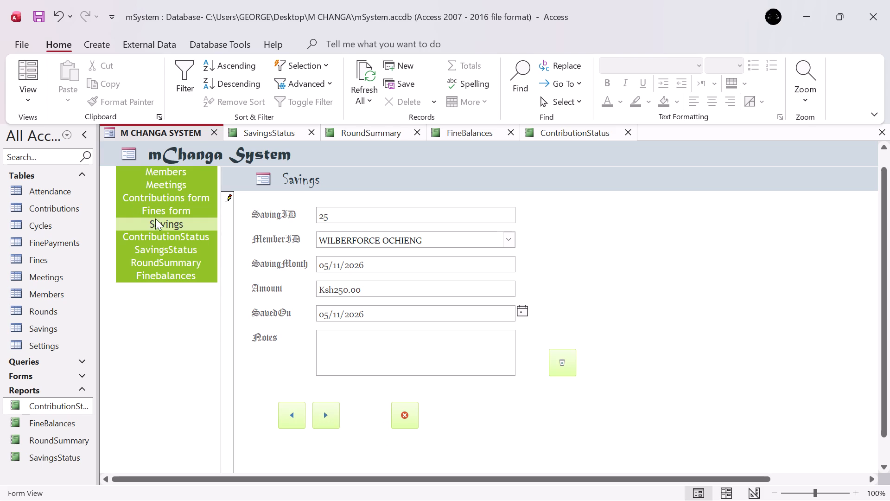
Review the ContributionStatus and SavingsStatus reports within the mChanga System for each member's payments and savings.
{"action": "double_click", "coordinate": [176, 236]}
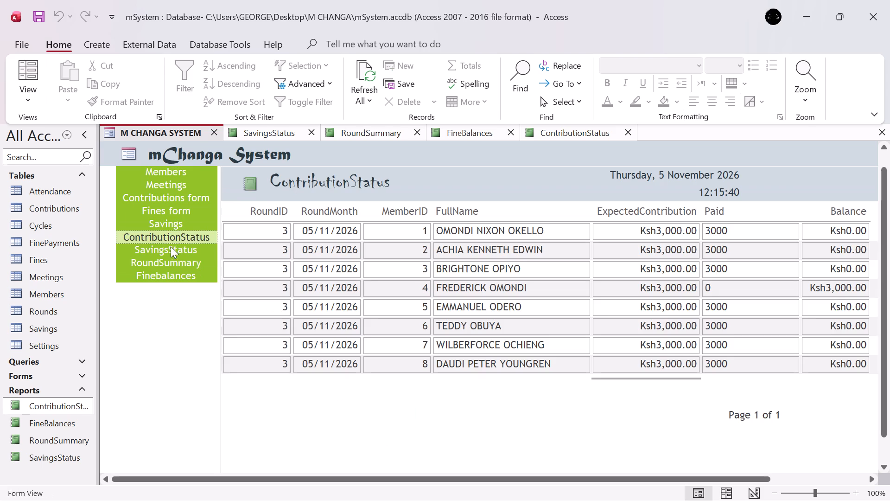
{"action": "double_click", "coordinate": [169, 251]}
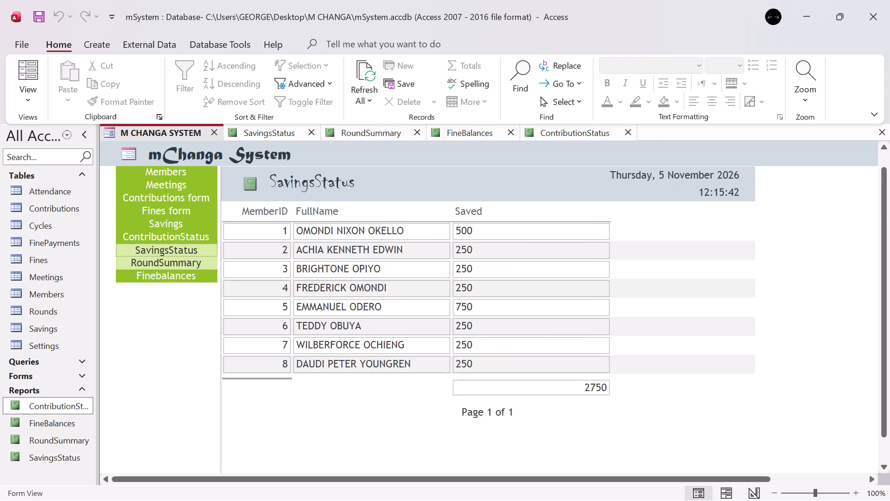
{"action": "scroll", "coordinate": [412, 322], "scroll_direction": "down", "scroll_amount": 6}
{"action": "scroll", "coordinate": [412, 322], "scroll_direction": "up", "scroll_amount": 19}
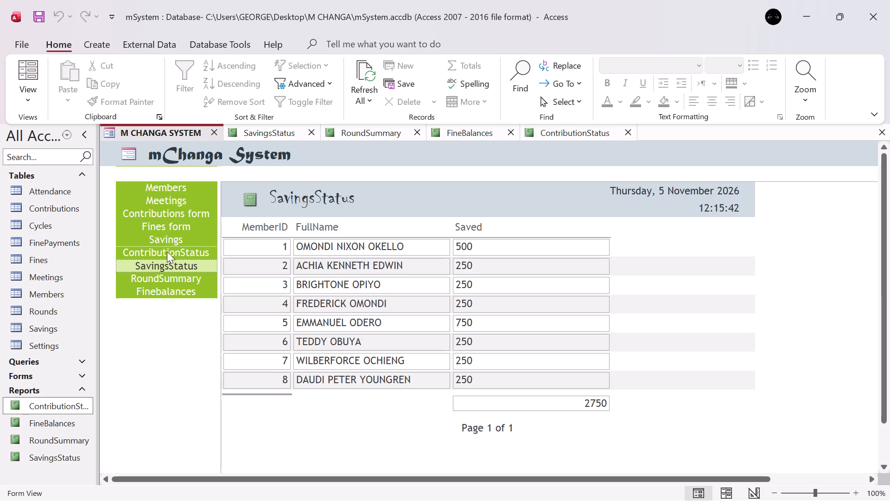
Bring up a blank new record in the mChanga System's Contributions form.
{"action": "double_click", "coordinate": [183, 212]}
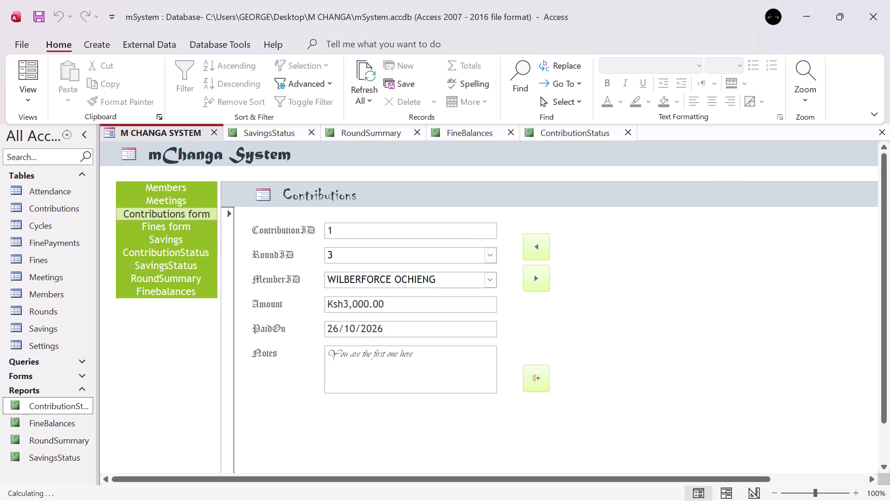
{"action": "left_click", "coordinate": [530, 280]}
{"action": "triple_click", "coordinate": [530, 280]}
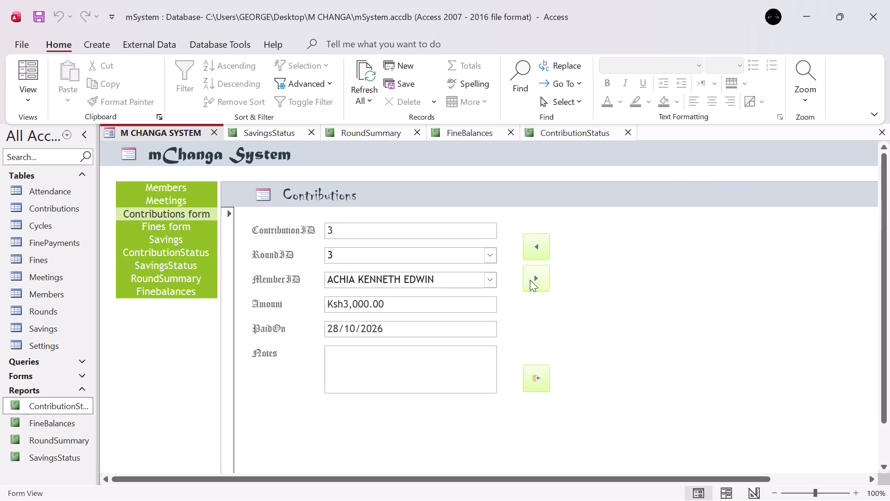
{"action": "triple_click", "coordinate": [530, 280]}
{"action": "left_click", "coordinate": [530, 280]}
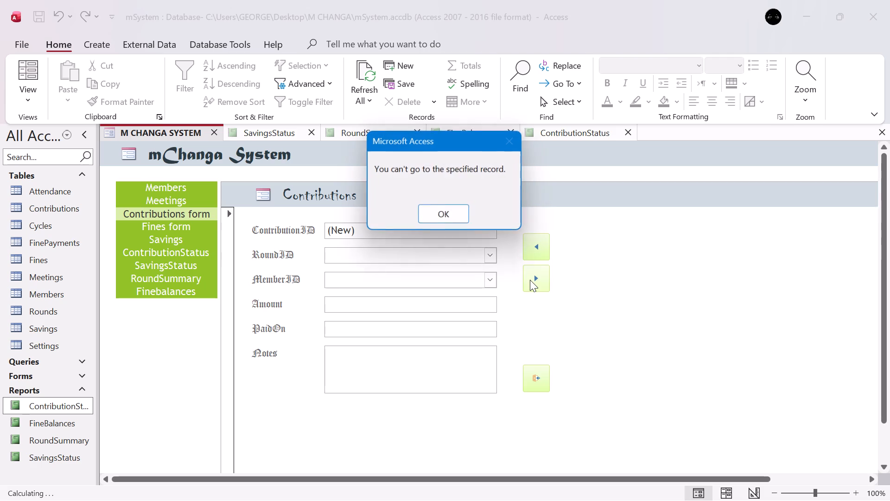
{"action": "left_click", "coordinate": [455, 212]}
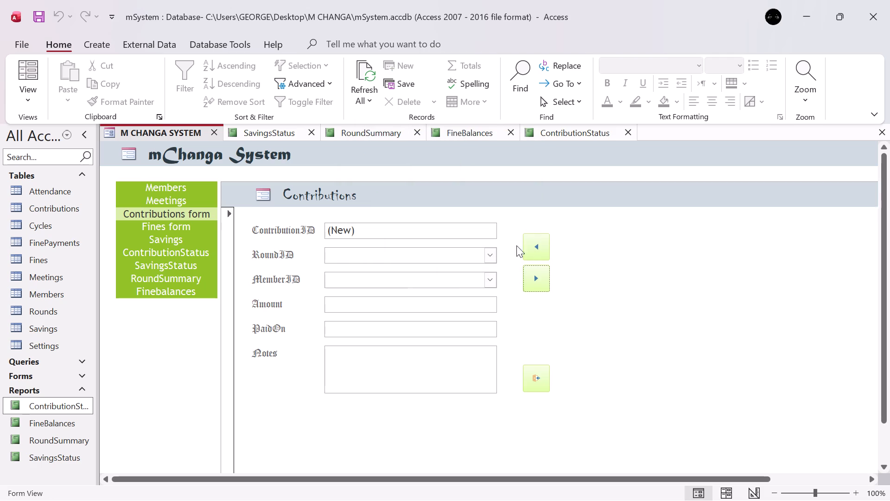
{"action": "left_click", "coordinate": [532, 244]}
{"action": "left_click", "coordinate": [541, 276]}
Start the new contribution record with RoundID 3 and member 4 as the contributor.
{"action": "left_click", "coordinate": [333, 250]}
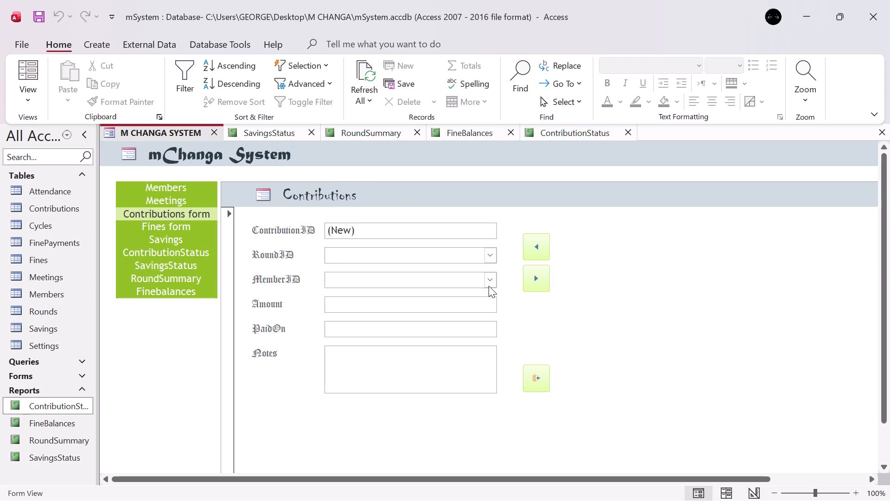
{"action": "left_click", "coordinate": [489, 250]}
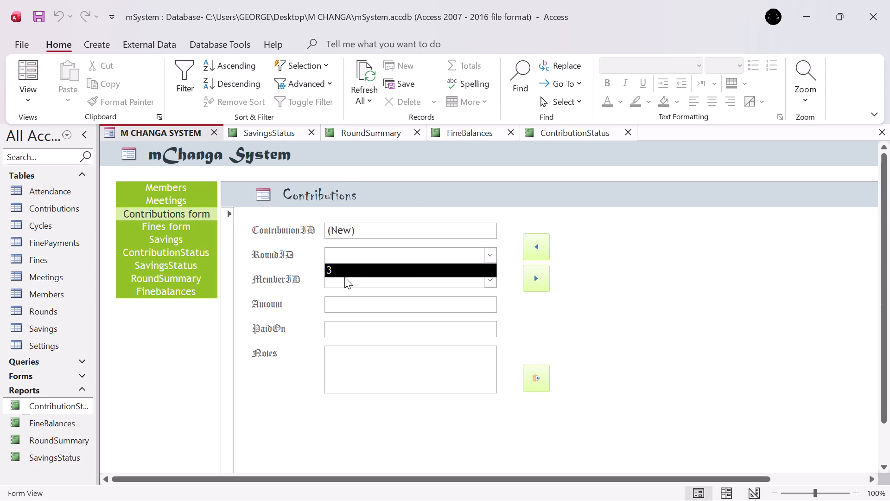
{"action": "left_click", "coordinate": [344, 277]}
{"action": "left_click", "coordinate": [344, 267]}
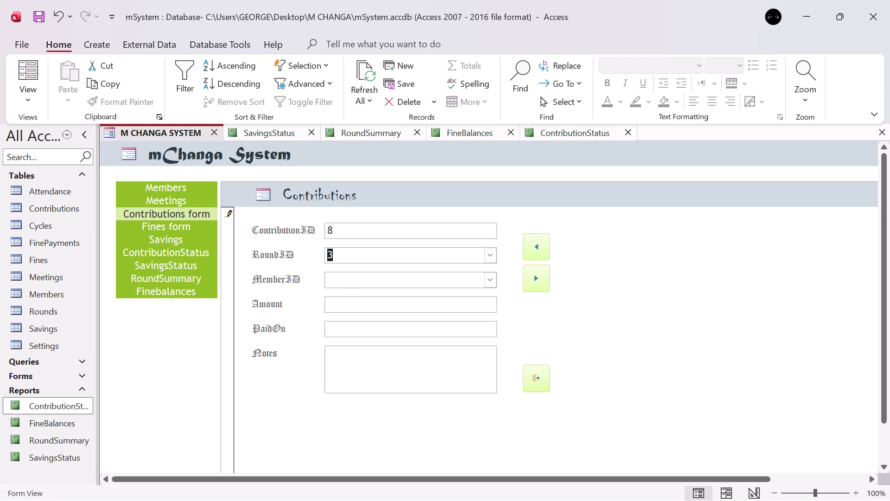
{"action": "left_click", "coordinate": [347, 285]}
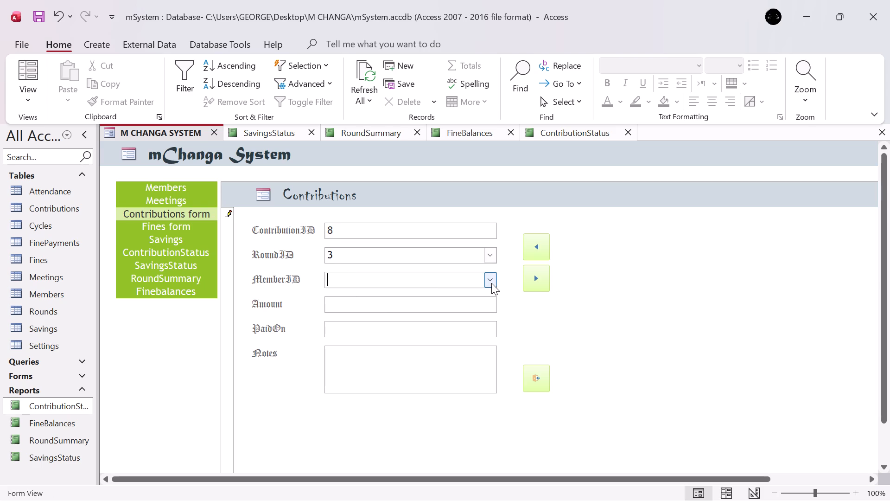
{"action": "left_click", "coordinate": [491, 283]}
{"action": "left_click", "coordinate": [355, 344]}
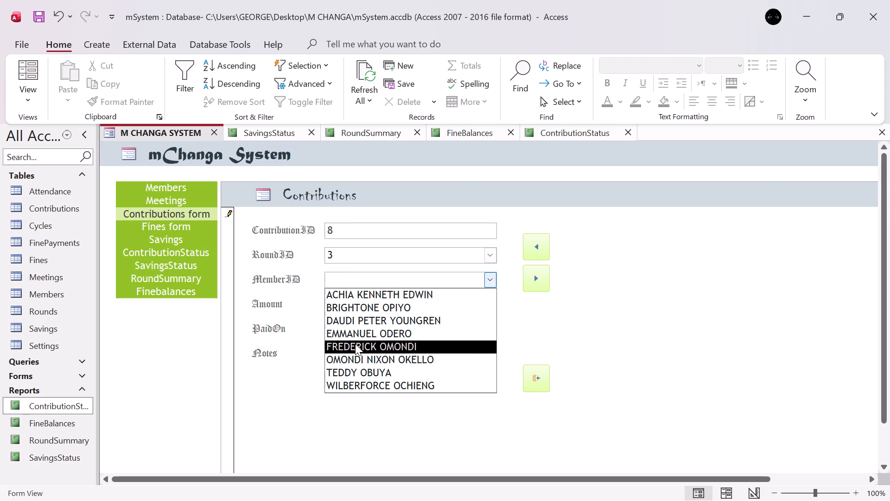
Enter amount 3000 and PaidOn 05/11/2026 for member 4's contribution, save it by advancing a record, and return to it.
{"action": "left_click", "coordinate": [337, 304]}
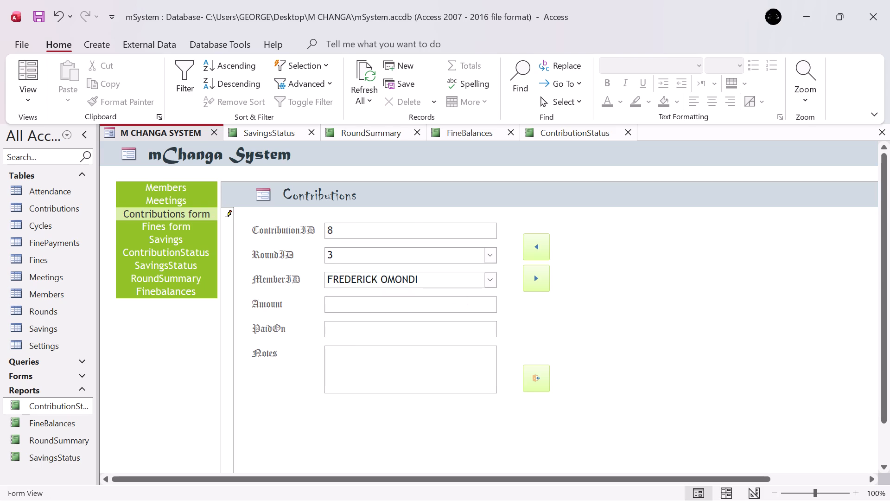
{"action": "left_click", "coordinate": [460, 304]}
{"action": "type", "text": "3000"}
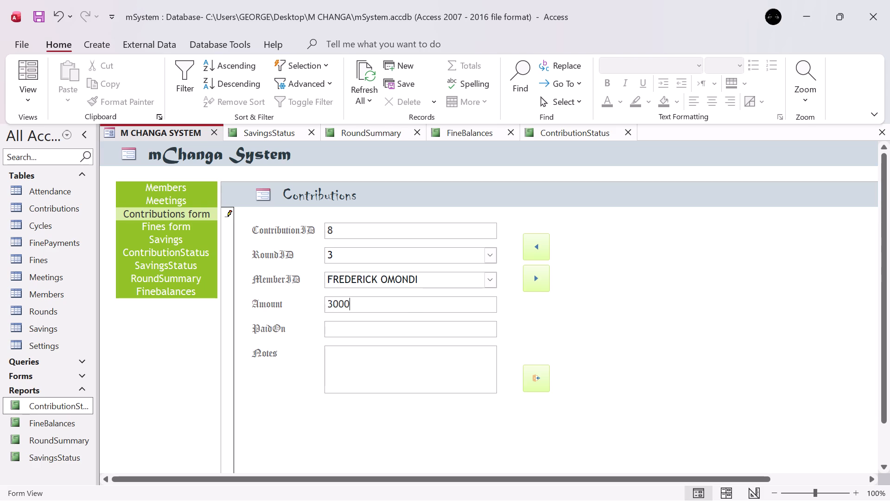
{"action": "left_click", "coordinate": [358, 325]}
{"action": "left_click", "coordinate": [500, 327]}
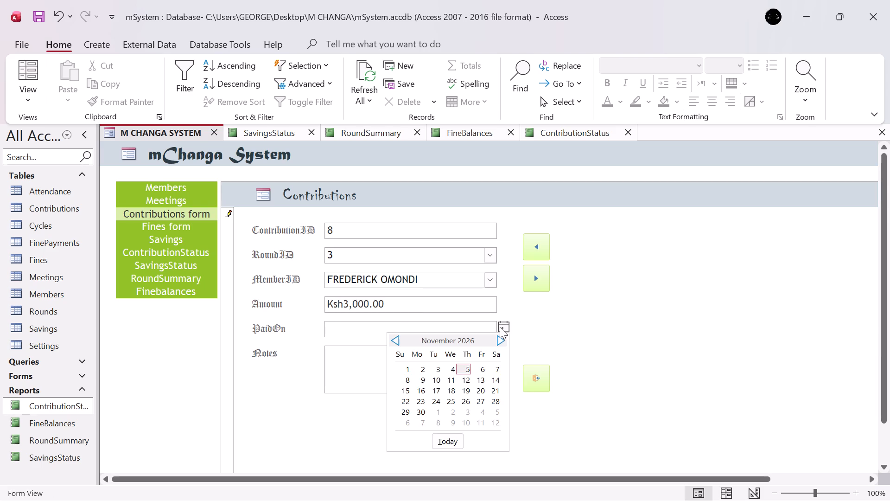
{"action": "double_click", "coordinate": [464, 364]}
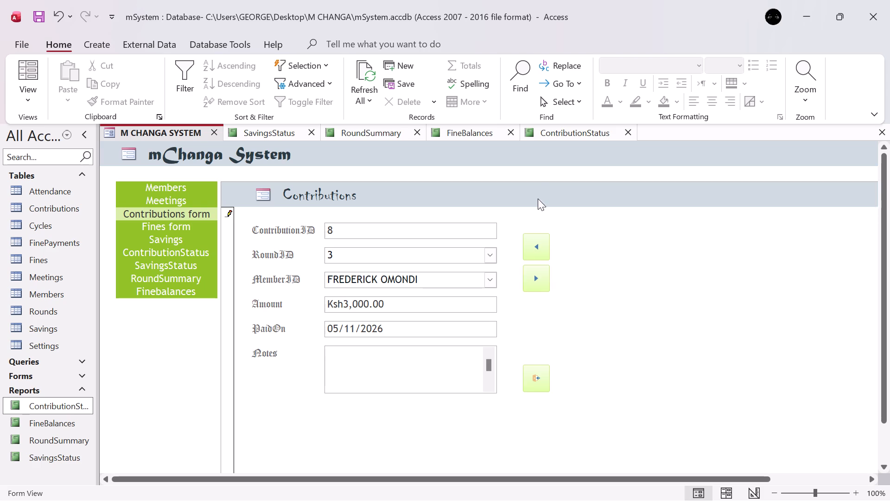
{"action": "left_click", "coordinate": [539, 284]}
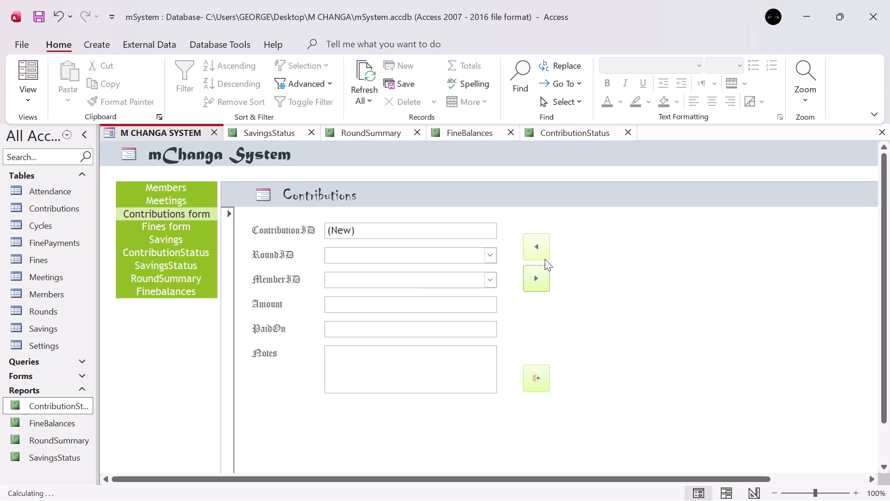
{"action": "left_click", "coordinate": [540, 248]}
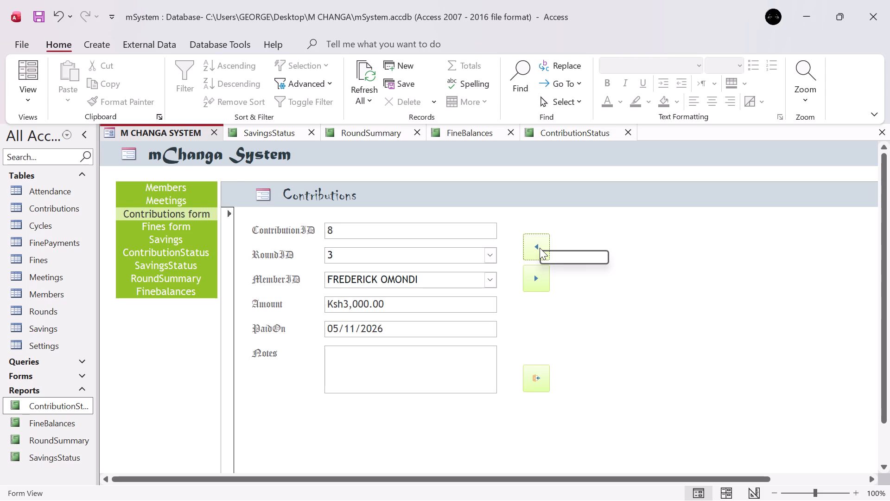
Review the standalone SavingsStatus, RoundSummary and ContributionStatus reports, ending on RoundSummary to examine the round's payout details.
{"action": "double_click", "coordinate": [58, 449]}
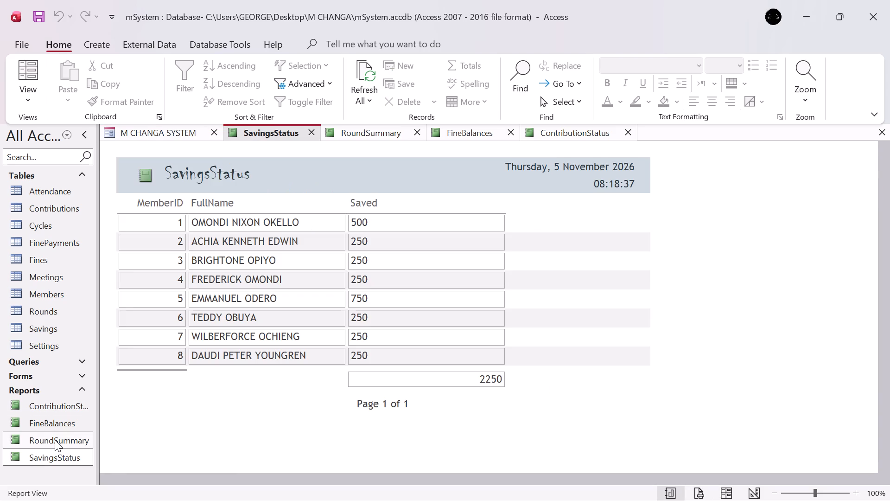
{"action": "double_click", "coordinate": [54, 440]}
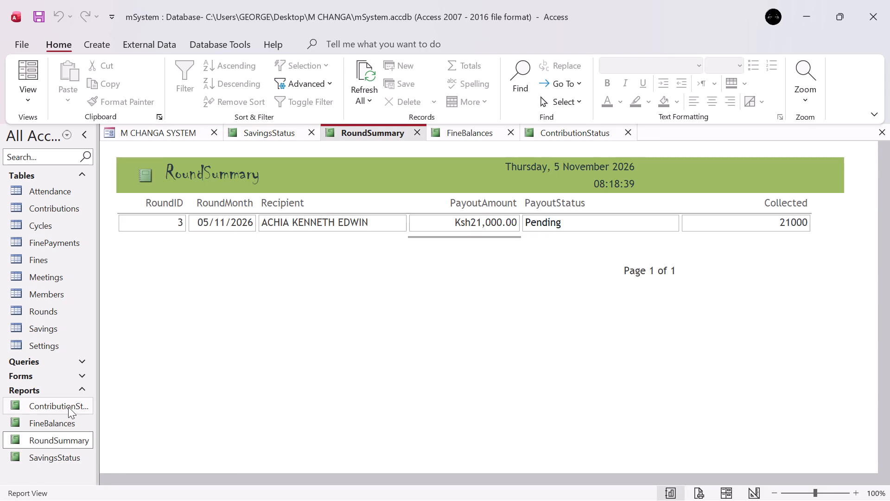
{"action": "double_click", "coordinate": [68, 407]}
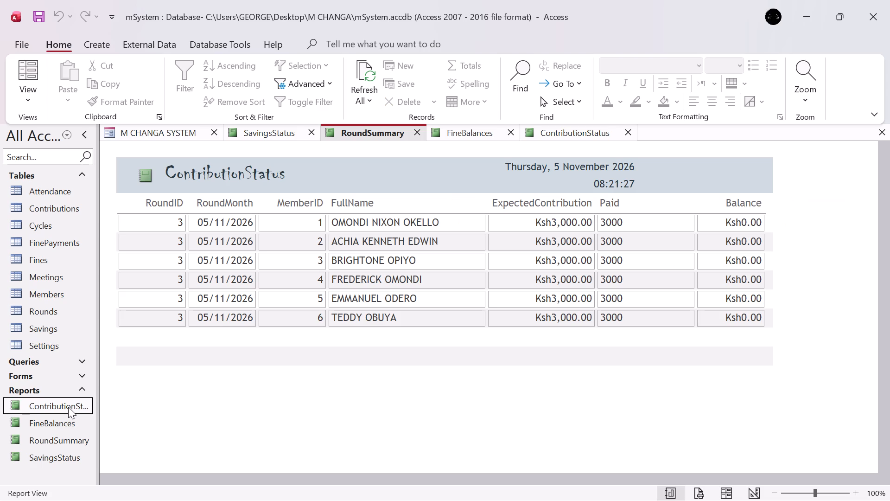
{"action": "double_click", "coordinate": [55, 446]}
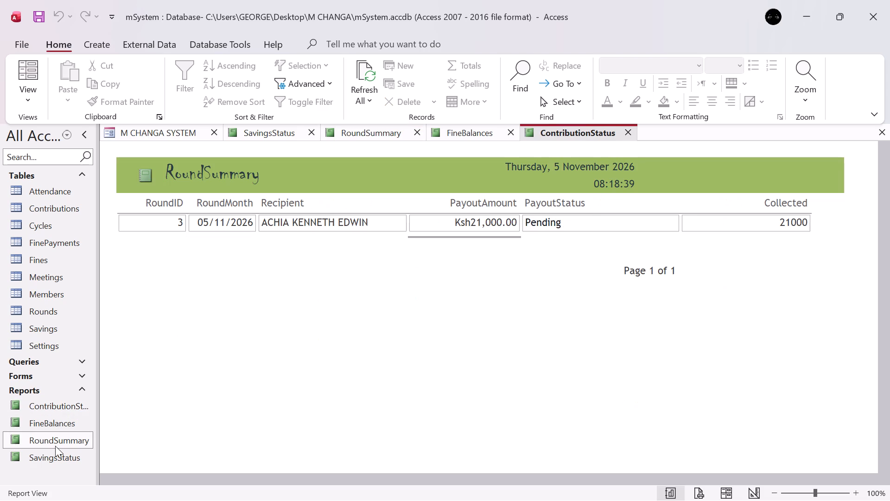
In the Rounds table, set the PayoutStatus of round 3 to Paid.
{"action": "double_click", "coordinate": [53, 313]}
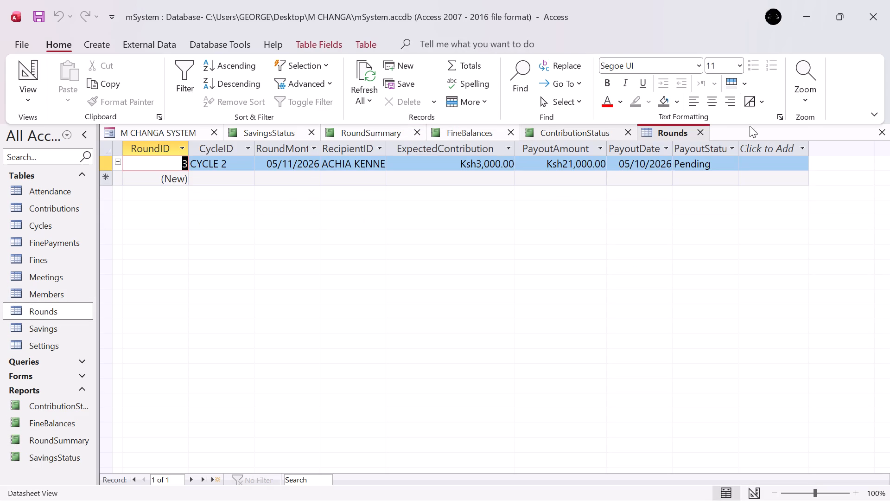
{"action": "left_click", "coordinate": [705, 167]}
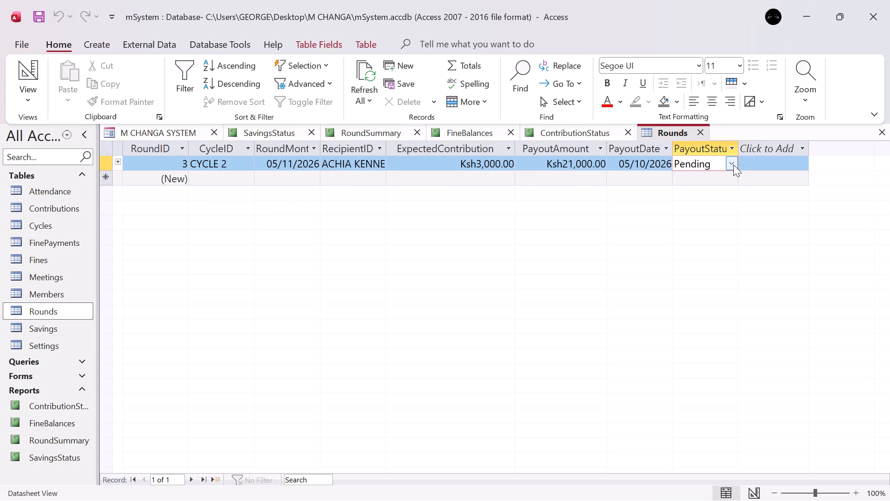
{"action": "left_click", "coordinate": [733, 165]}
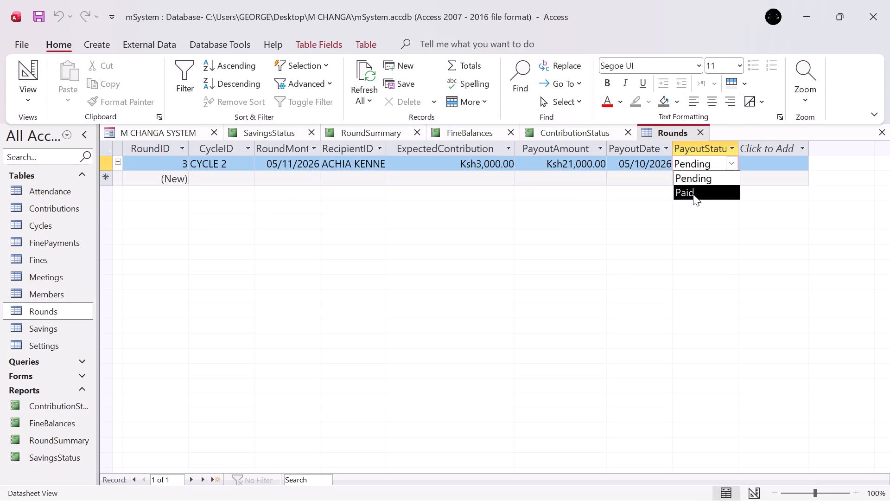
{"action": "left_click", "coordinate": [693, 194]}
{"action": "left_click", "coordinate": [507, 236]}
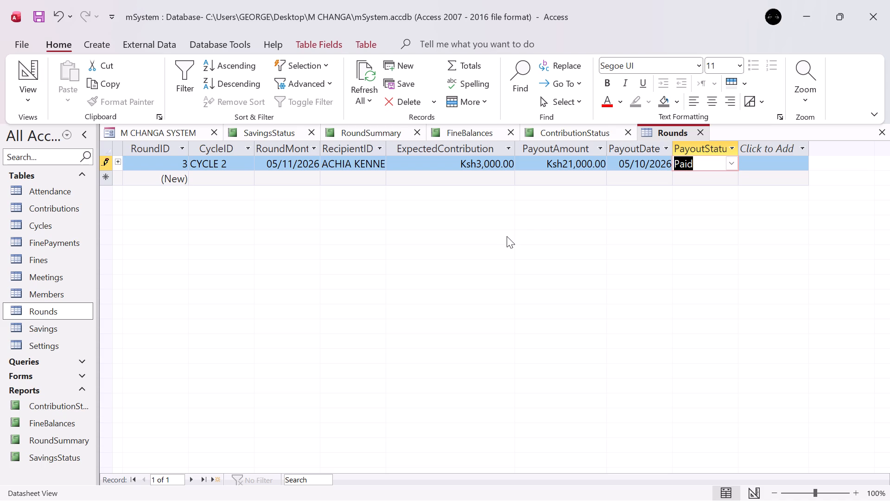
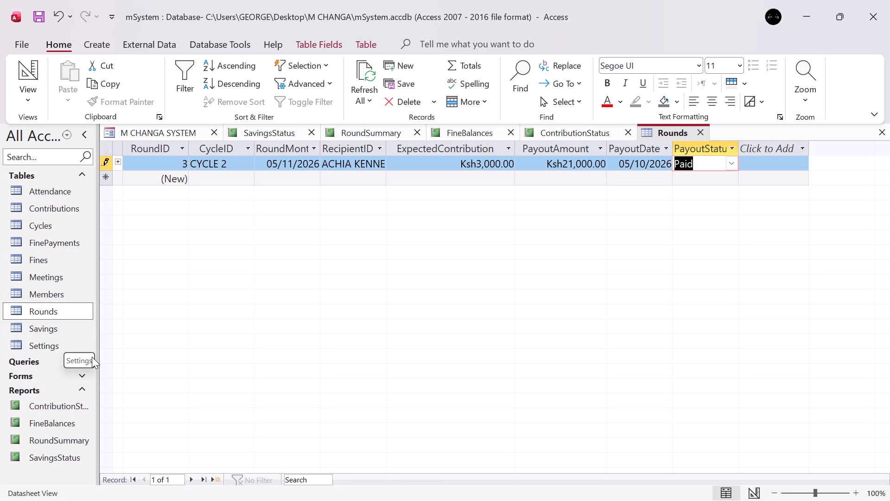
Open the existing Contributions Form to view its layout and record fields.
{"action": "left_click", "coordinate": [36, 371]}
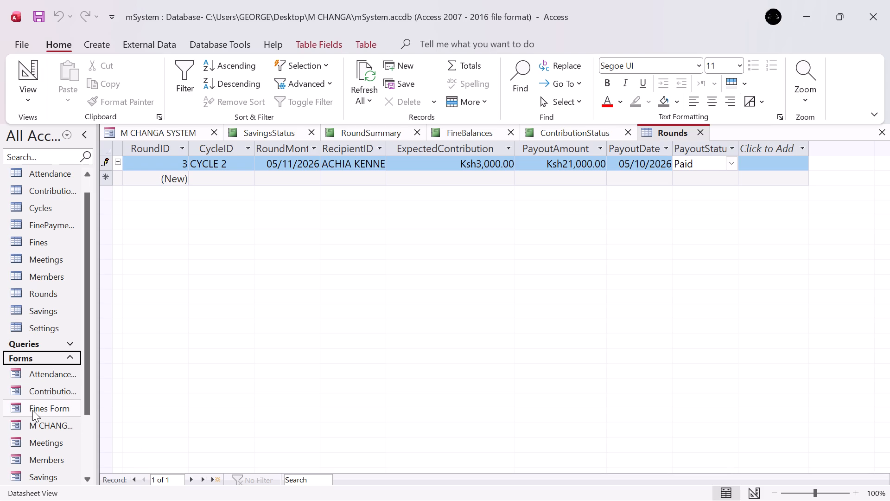
{"action": "triple_click", "coordinate": [49, 397]}
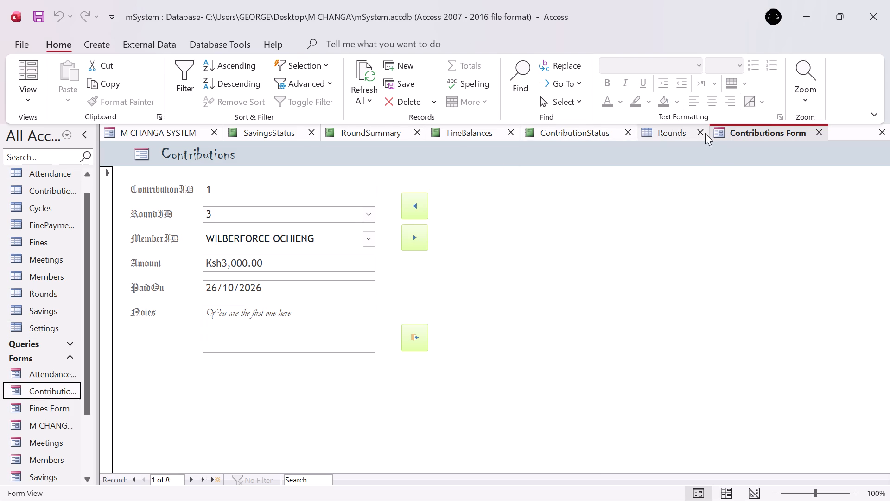
Create a new form based on the Rounds table and look over its fields and contributions subform.
{"action": "left_click", "coordinate": [674, 128]}
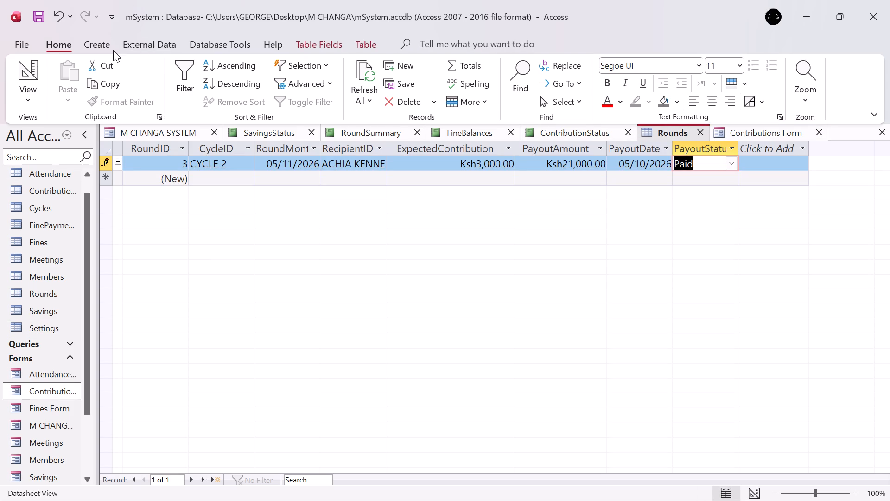
{"action": "left_click", "coordinate": [96, 37]}
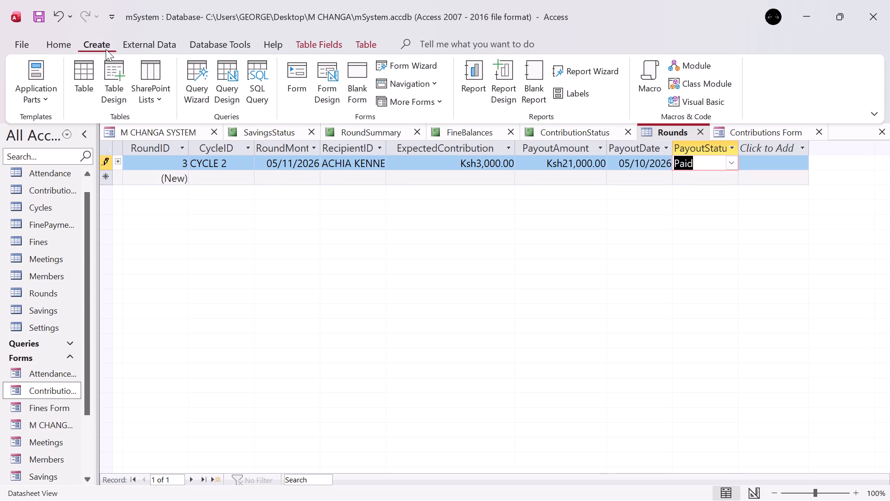
{"action": "left_click", "coordinate": [105, 49]}
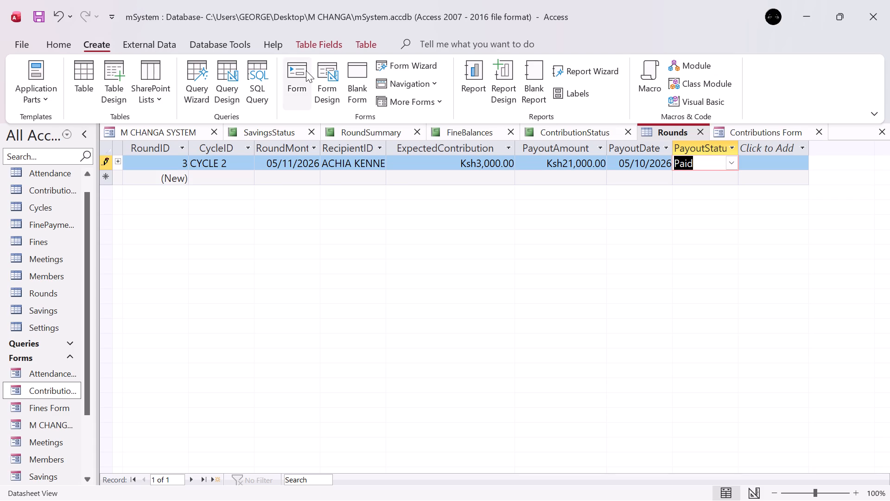
{"action": "left_click", "coordinate": [306, 71]}
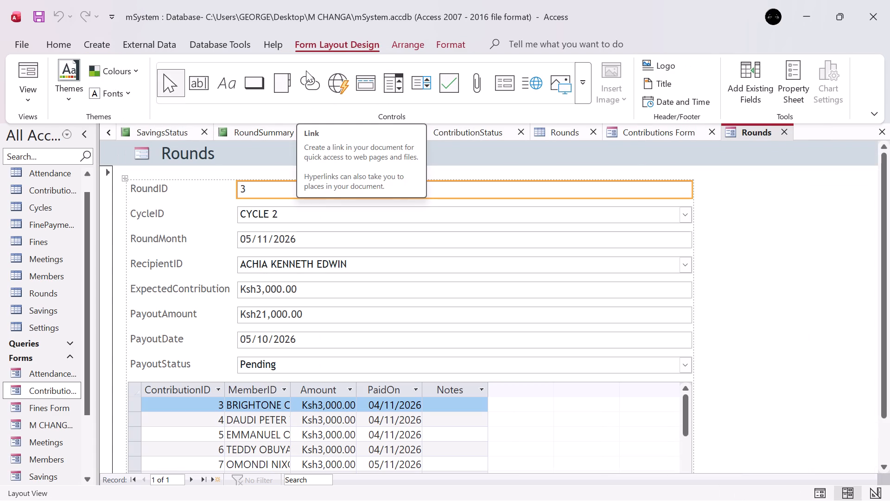
{"action": "left_click", "coordinate": [799, 292]}
{"action": "left_click_drag", "start_coordinate": [884, 281], "coordinate": [877, 370]}
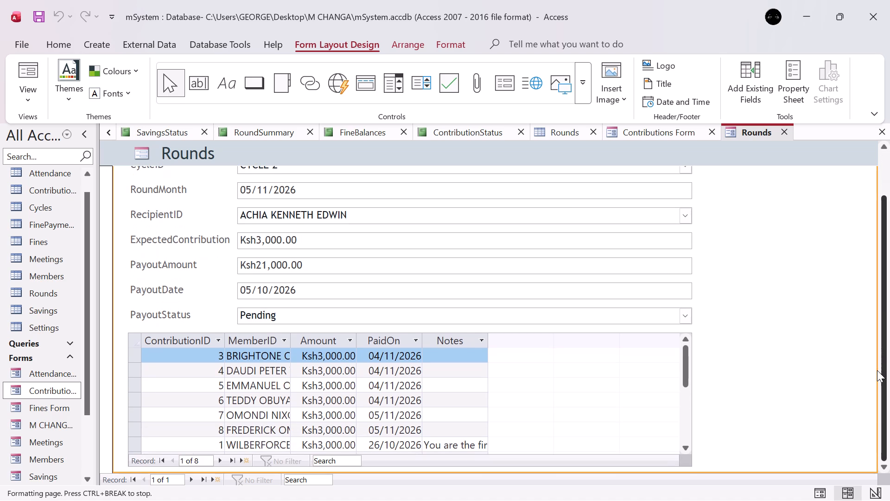
{"action": "left_click_drag", "start_coordinate": [877, 370], "coordinate": [877, 374]}
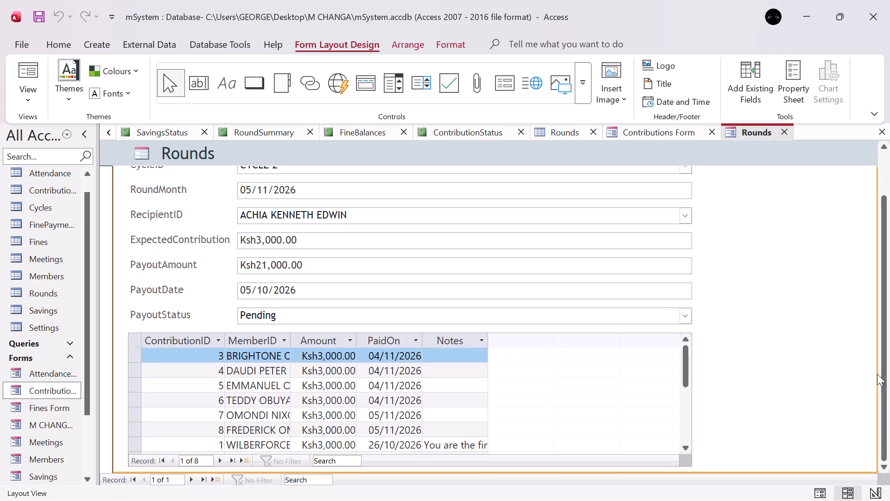
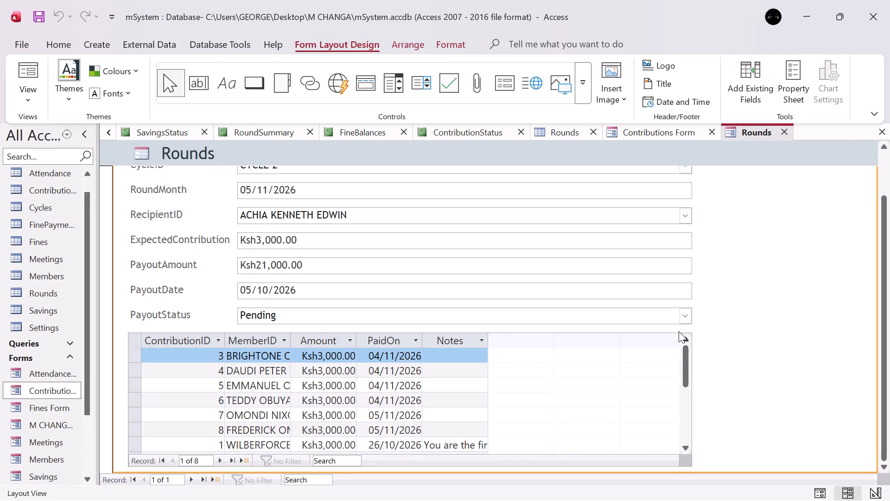
Switch the new Rounds form to Form View so that its payout status and contribution records can be used.
{"action": "left_click", "coordinate": [684, 315]}
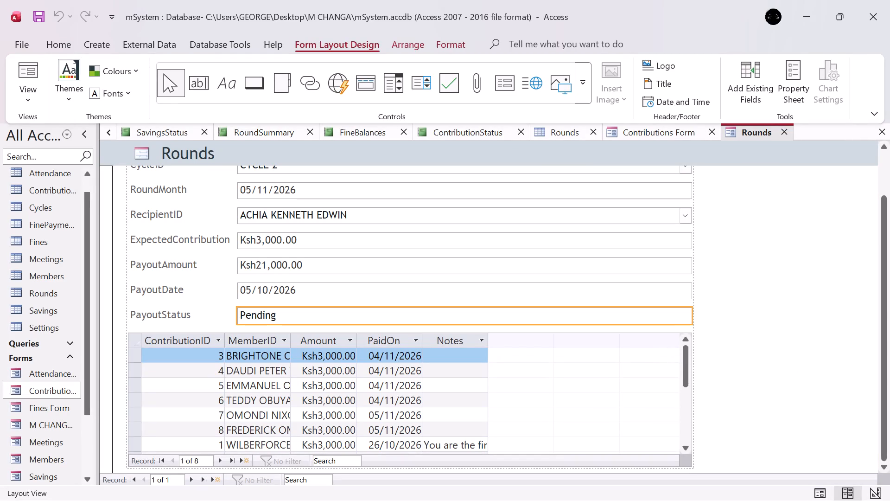
{"action": "left_click", "coordinate": [34, 70]}
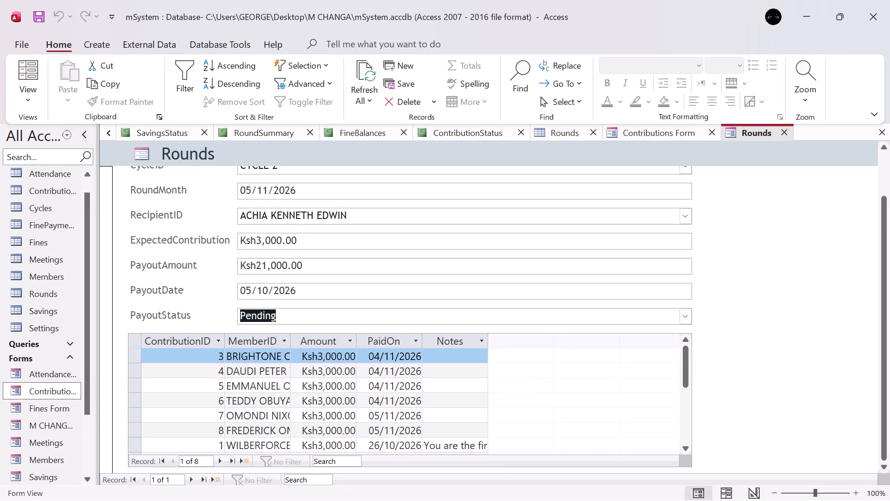
{"action": "scroll", "coordinate": [502, 402], "scroll_direction": "down", "scroll_amount": 6}
{"action": "scroll", "coordinate": [502, 402], "scroll_direction": "up", "scroll_amount": 14}
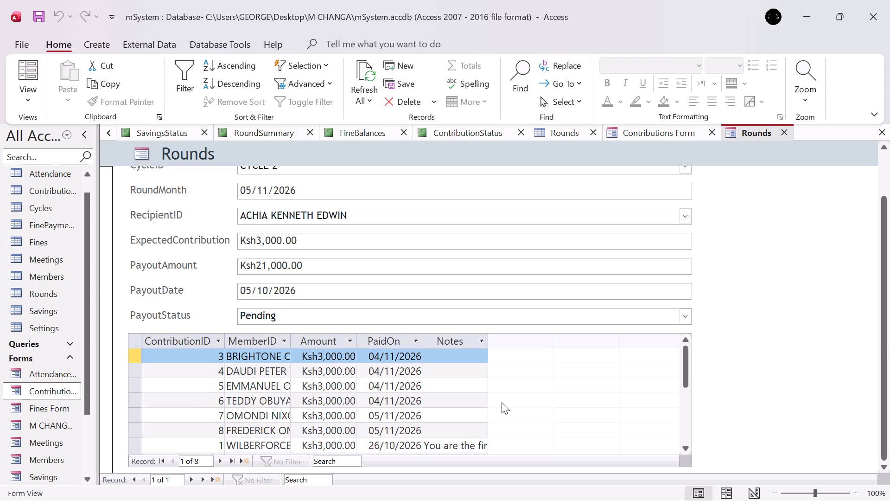
{"action": "scroll", "coordinate": [502, 402], "scroll_direction": "up", "scroll_amount": 7}
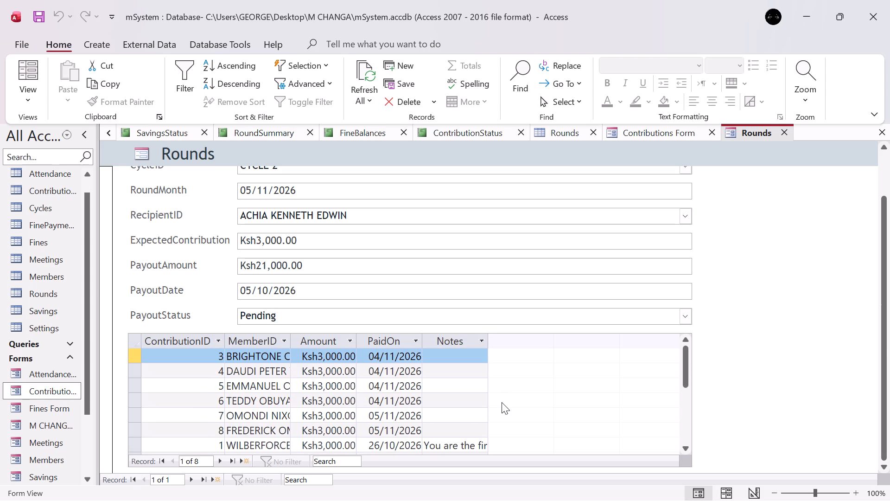
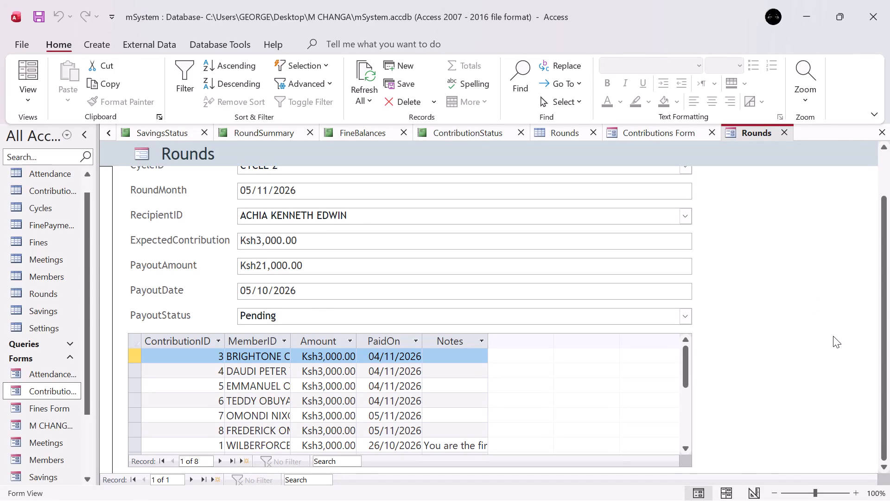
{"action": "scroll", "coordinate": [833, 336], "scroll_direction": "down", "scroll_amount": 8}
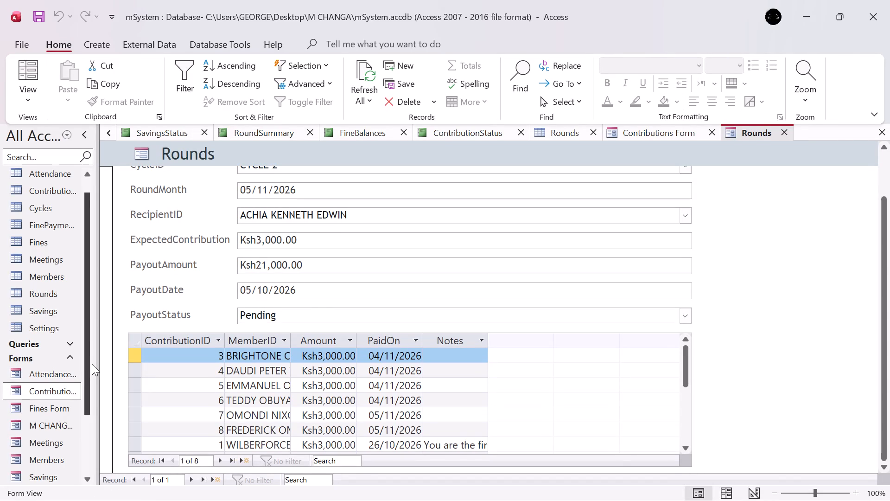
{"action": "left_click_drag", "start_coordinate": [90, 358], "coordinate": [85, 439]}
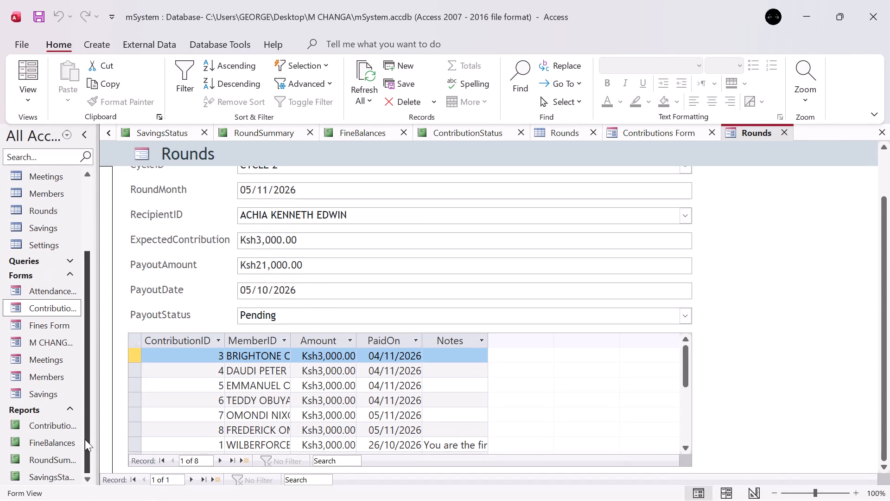
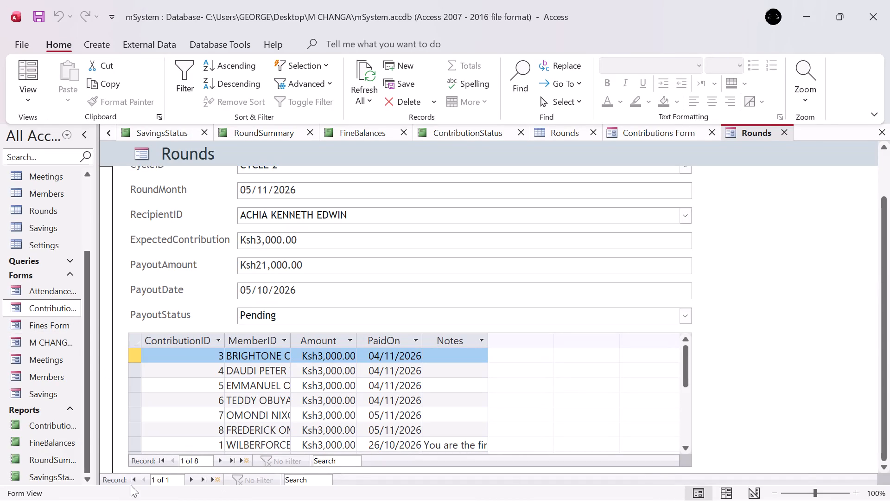
Auto-fit the MemberID, Amount and PaidOn column widths to their contents in the Rounds form's contributions subform.
{"action": "double_click", "coordinate": [291, 339]}
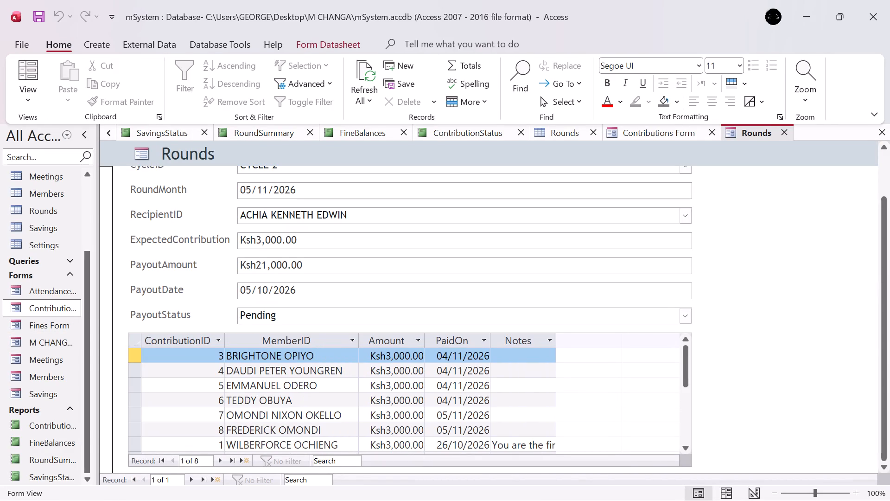
{"action": "double_click", "coordinate": [428, 339]}
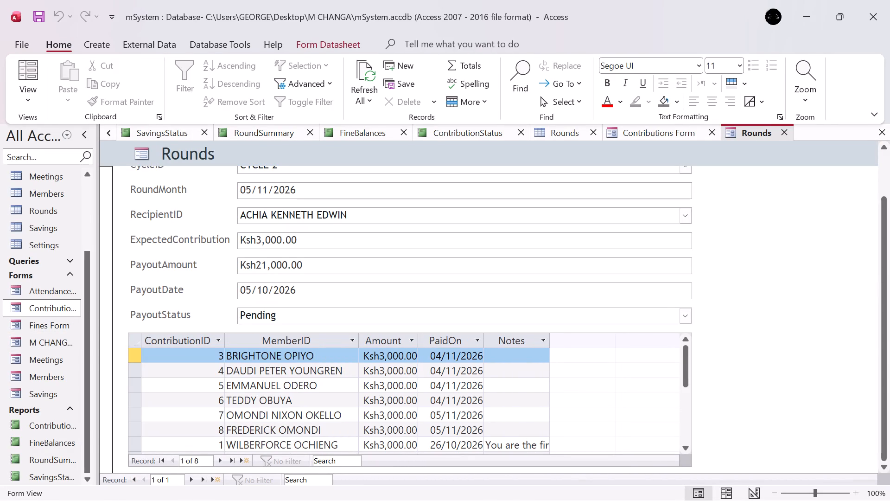
{"action": "double_click", "coordinate": [484, 339]}
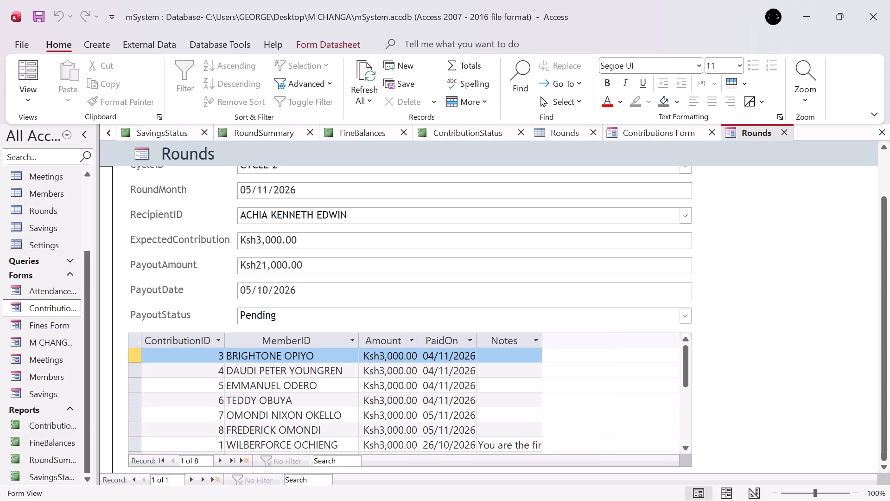
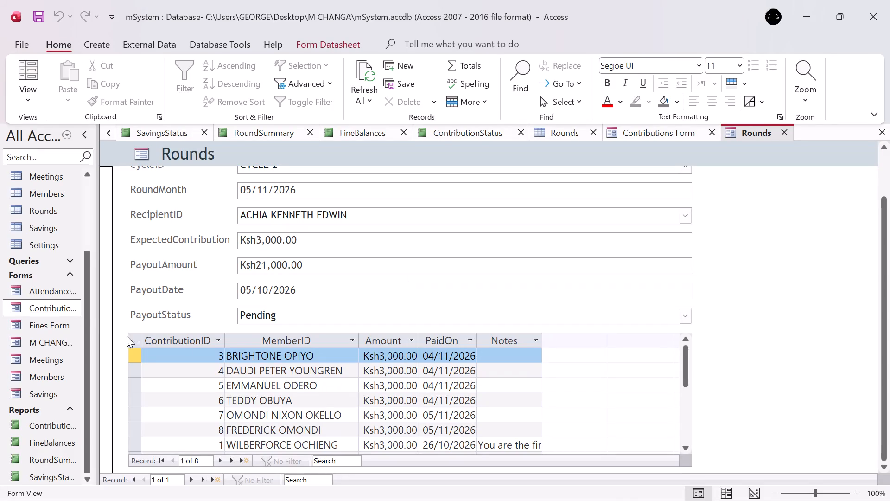
Select the Fines Form in the database's list of forms.
{"action": "left_click", "coordinate": [36, 328]}
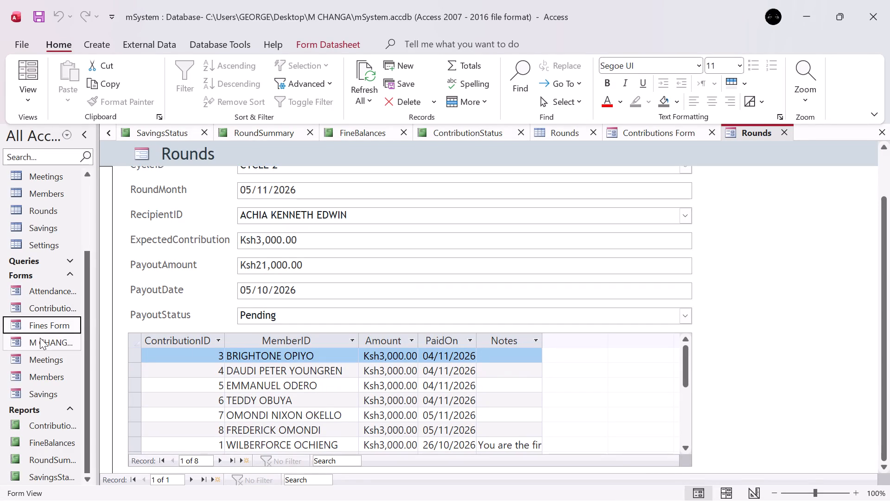
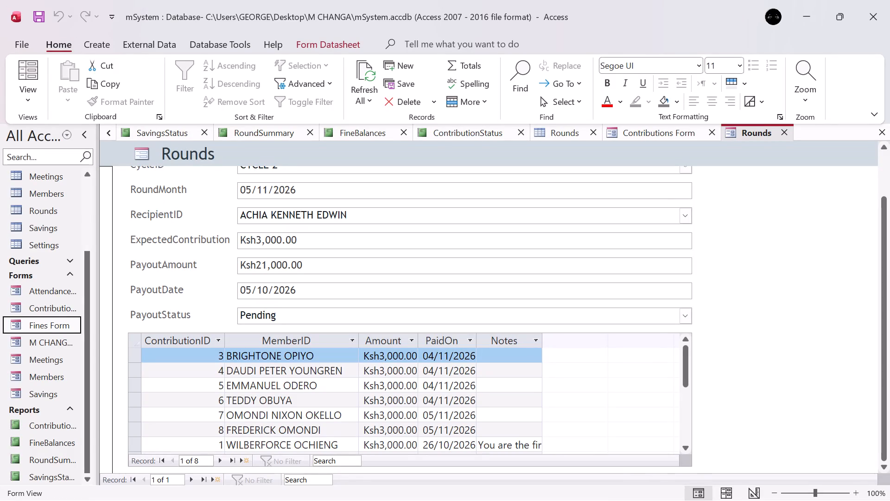
Save the new Rounds form under the name RoundsForm.
{"action": "right_click", "coordinate": [744, 132]}
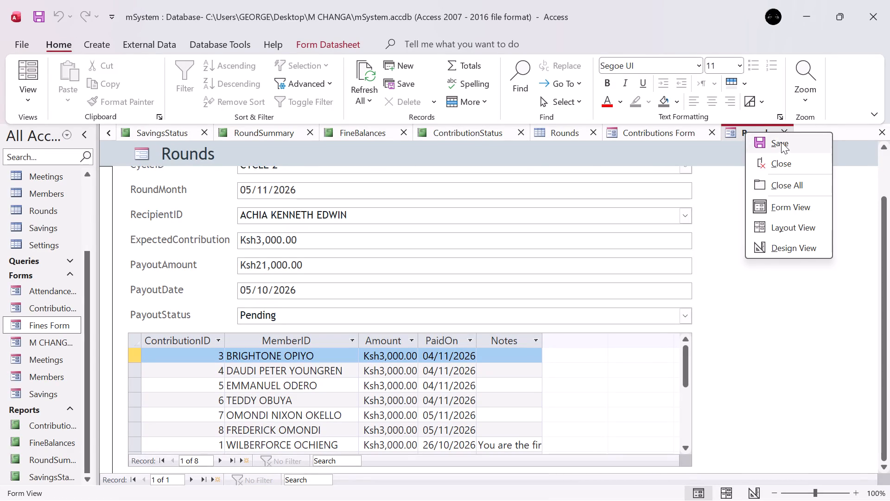
{"action": "left_click", "coordinate": [782, 143]}
{"action": "left_click_drag", "start_coordinate": [387, 183], "coordinate": [387, 187]}
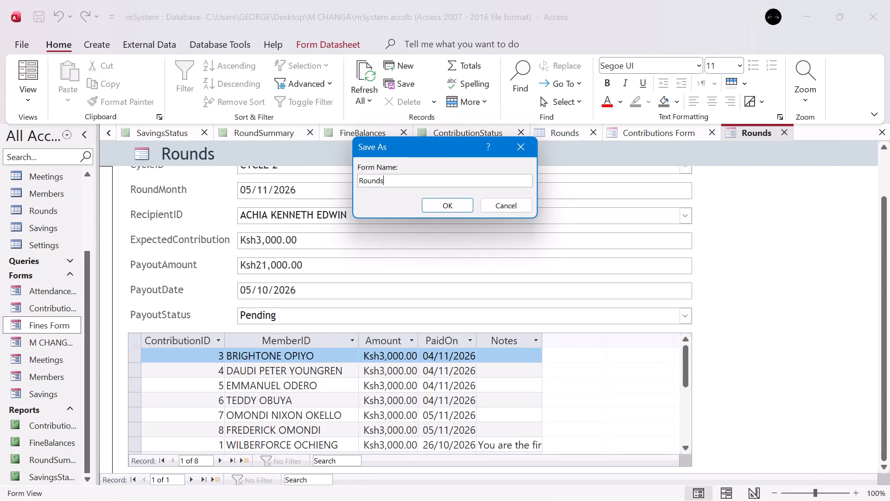
{"action": "left_click_drag", "start_coordinate": [387, 187], "coordinate": [387, 187]}
{"action": "key", "text": "space"}
{"action": "key", "text": "BackSpace"}
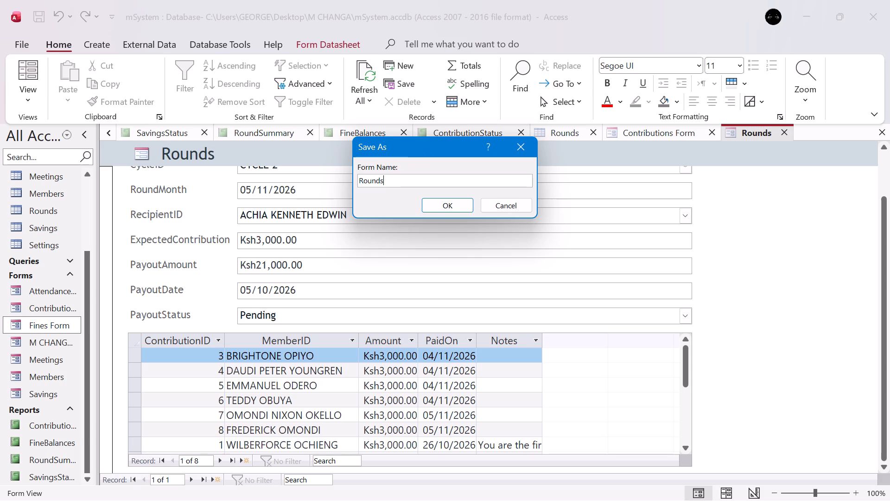
{"action": "type", "text": "Fo"}
{"action": "type", "text": "rm"}
{"action": "key", "text": "Return"}
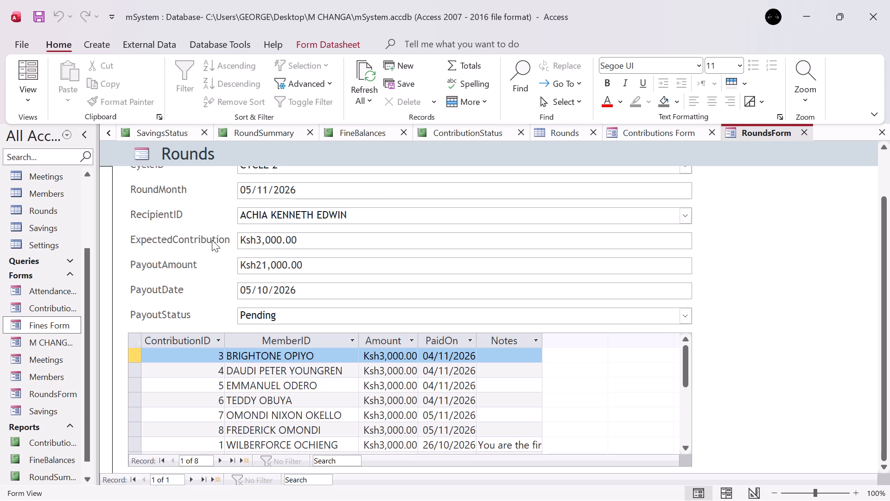
Close the Contributions Form, the Rounds table and the ContributionStatus, FineBalances, RoundSummary and SavingsStatus reports, leaving RoundsForm and M CHANGA SYSTEM open.
{"action": "left_click", "coordinate": [676, 129]}
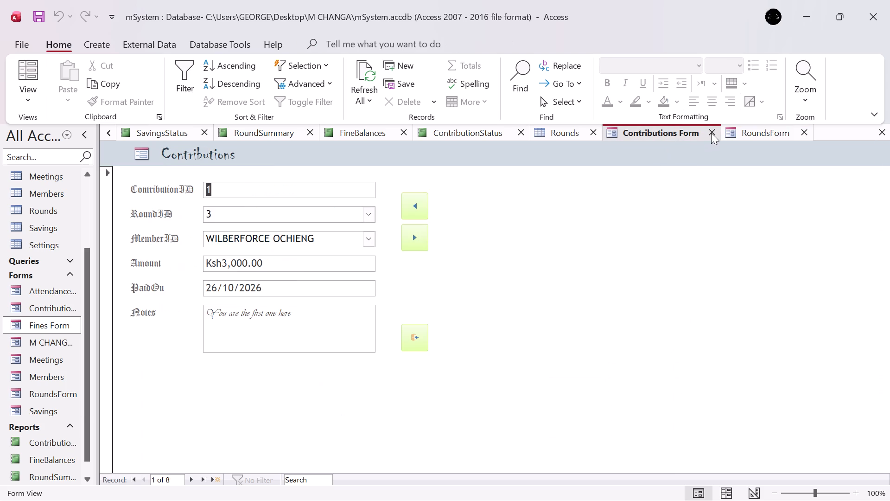
{"action": "left_click", "coordinate": [712, 129]}
{"action": "left_click", "coordinate": [667, 131]}
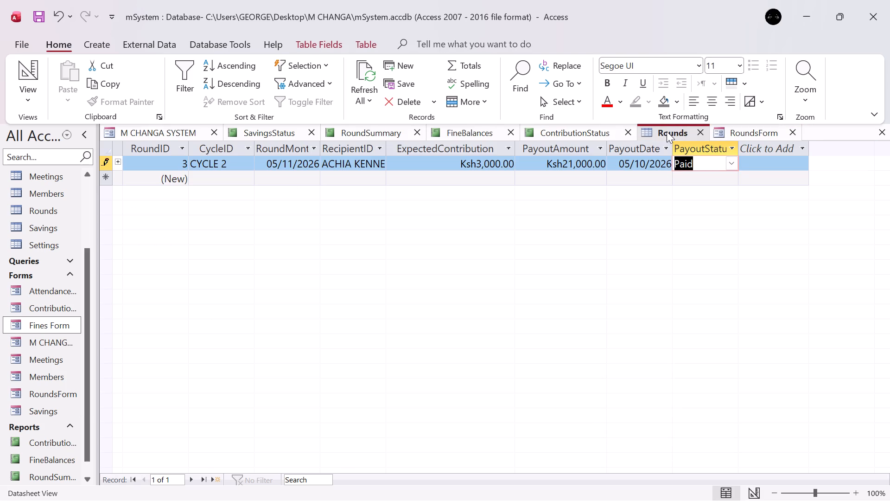
{"action": "left_click", "coordinate": [699, 130]}
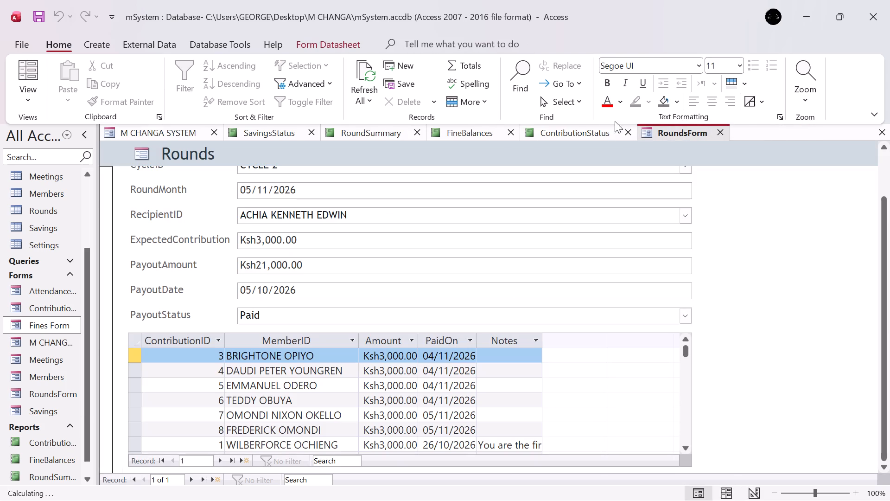
{"action": "left_click", "coordinate": [578, 127]}
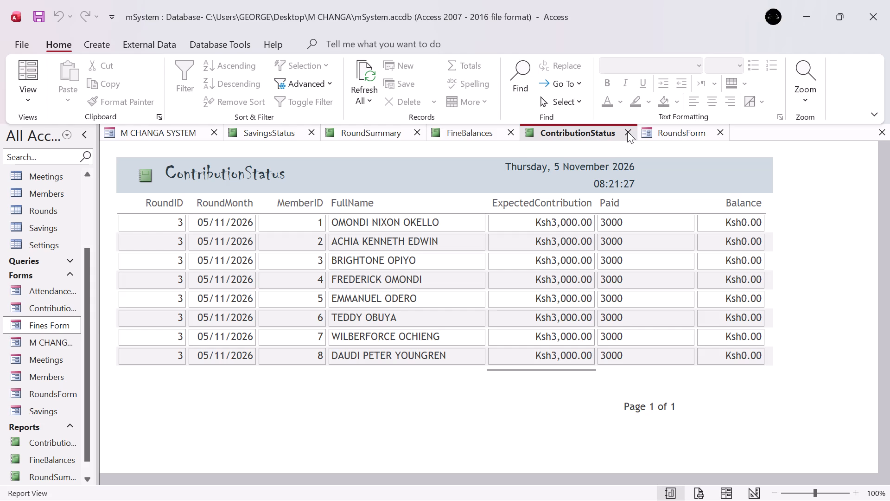
{"action": "left_click", "coordinate": [627, 131]}
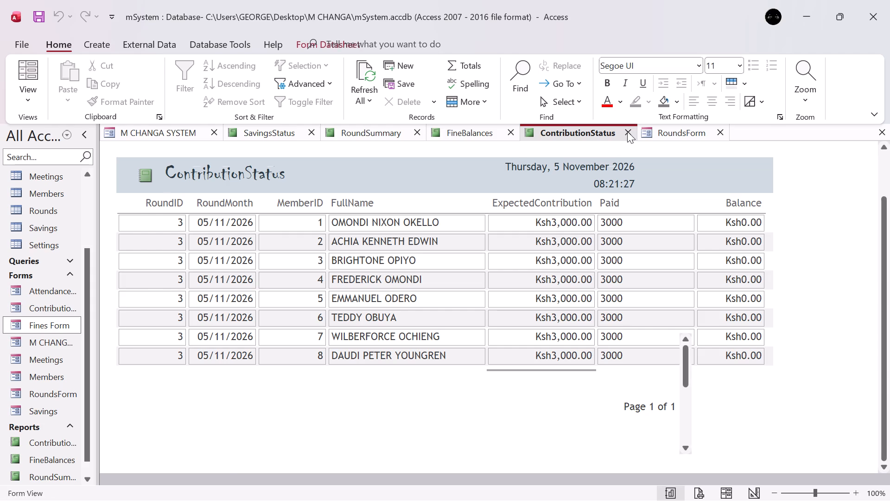
{"action": "left_click", "coordinate": [470, 140]}
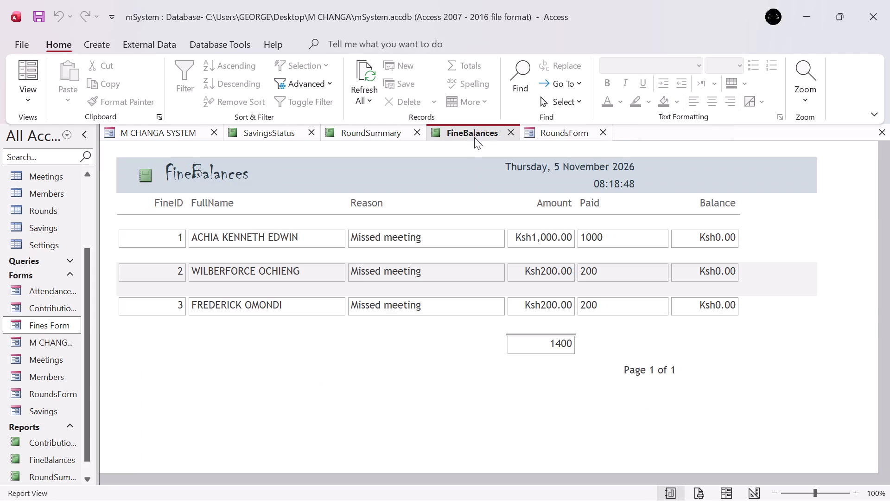
{"action": "left_click", "coordinate": [511, 132]}
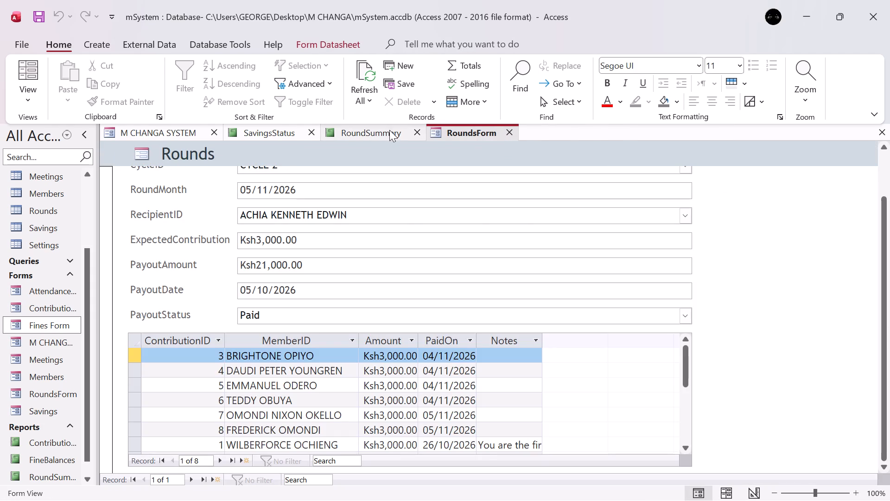
{"action": "left_click", "coordinate": [391, 131]}
{"action": "left_click", "coordinate": [419, 131]}
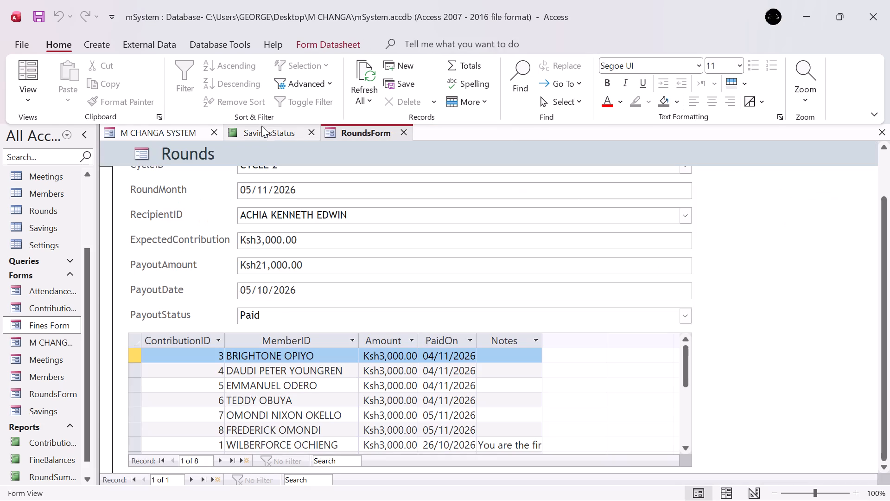
{"action": "left_click", "coordinate": [263, 133]}
{"action": "left_click", "coordinate": [313, 132]}
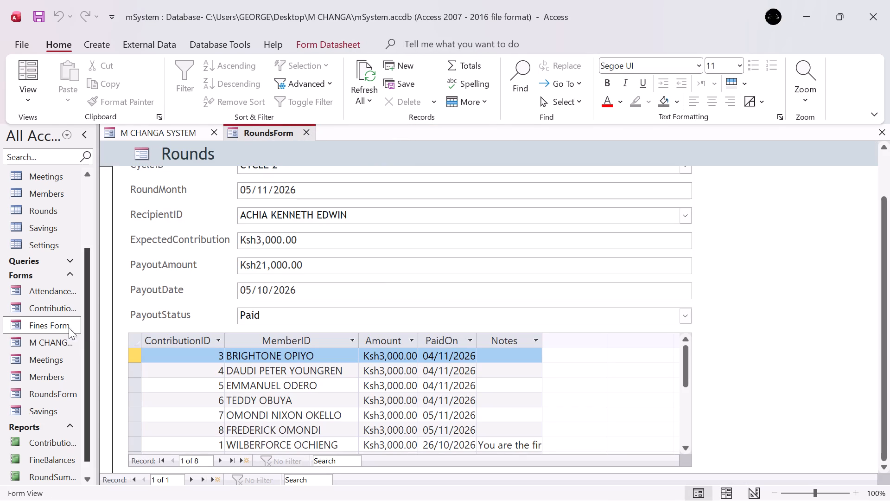
Examine round 3's fields and its contributions list in RoundsForm, including the blank row for a new contribution.
{"action": "left_click_drag", "start_coordinate": [84, 330], "coordinate": [89, 410]}
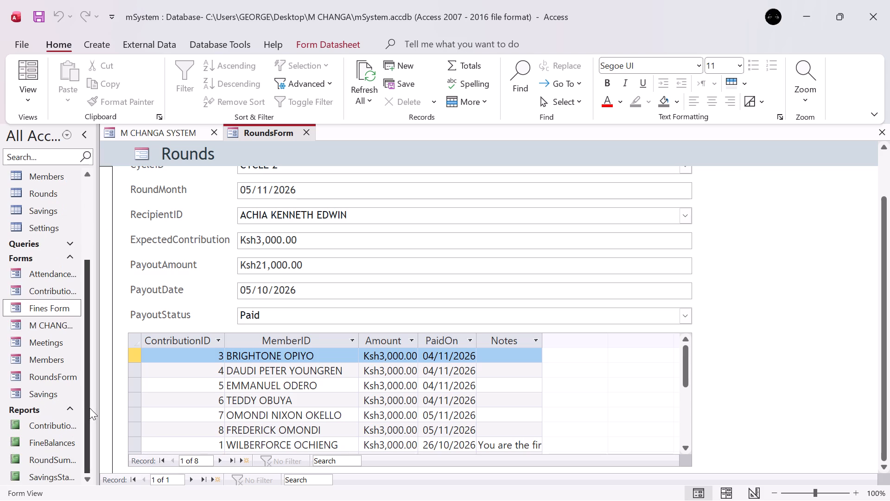
{"action": "scroll", "coordinate": [808, 232], "scroll_direction": "down", "scroll_amount": 18}
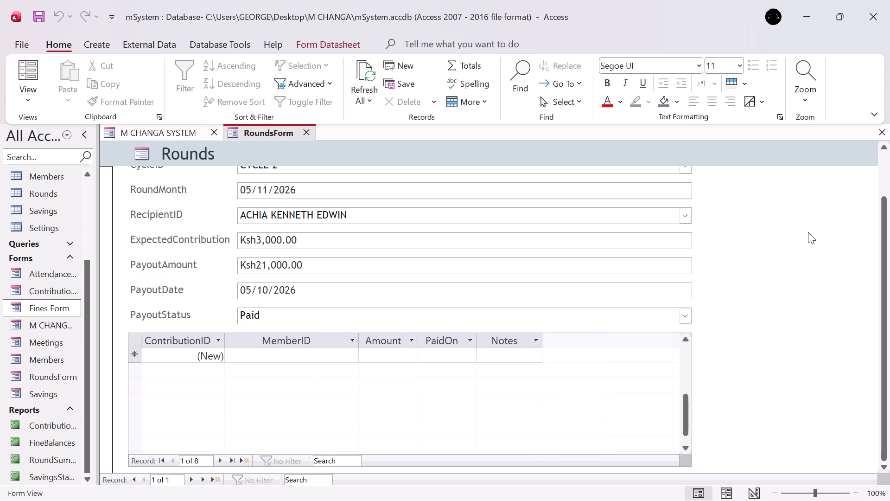
{"action": "scroll", "coordinate": [808, 232], "scroll_direction": "up", "scroll_amount": 14}
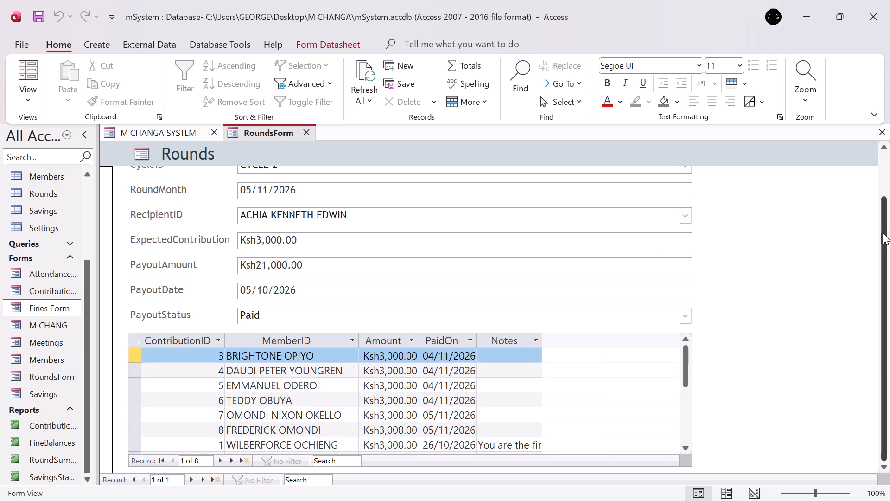
{"action": "scroll", "coordinate": [879, 233], "scroll_direction": "left", "scroll_amount": 4}
{"action": "scroll", "coordinate": [850, 237], "scroll_direction": "down", "scroll_amount": 6}
{"action": "scroll", "coordinate": [850, 237], "scroll_direction": "up", "scroll_amount": 9}
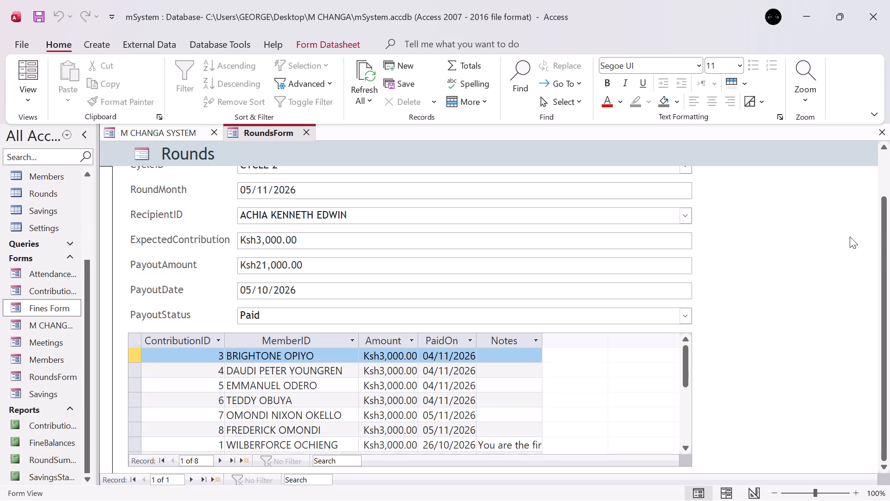
{"action": "left_click_drag", "start_coordinate": [889, 250], "coordinate": [889, 190]}
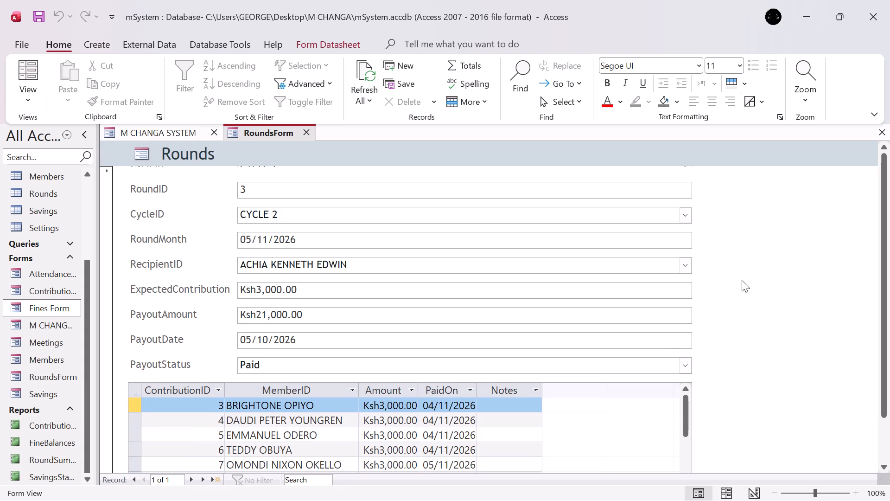
{"action": "scroll", "coordinate": [742, 280], "scroll_direction": "down", "scroll_amount": 7}
{"action": "scroll", "coordinate": [742, 280], "scroll_direction": "up", "scroll_amount": 9}
{"action": "left_click_drag", "start_coordinate": [889, 301], "coordinate": [889, 377]}
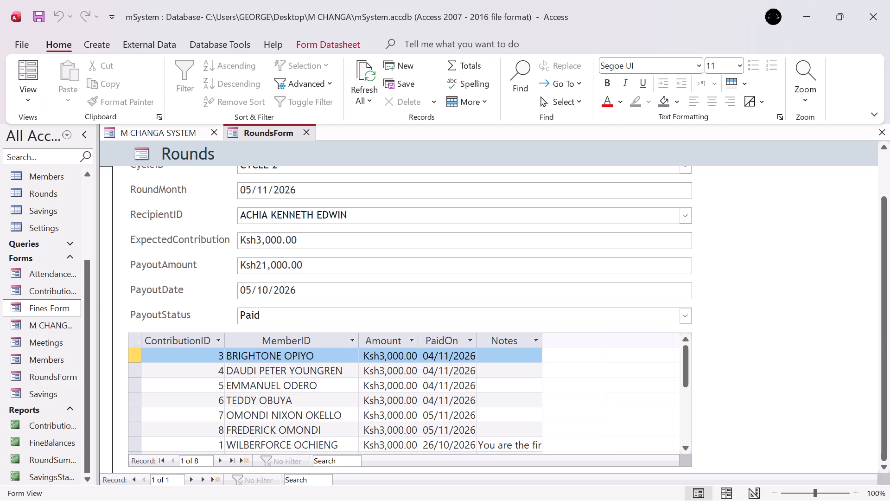
{"action": "scroll", "coordinate": [407, 392], "scroll_direction": "down", "scroll_amount": 2}
{"action": "scroll", "coordinate": [407, 392], "scroll_direction": "up", "scroll_amount": 5}
{"action": "scroll", "coordinate": [407, 392], "scroll_direction": "down", "scroll_amount": 1}
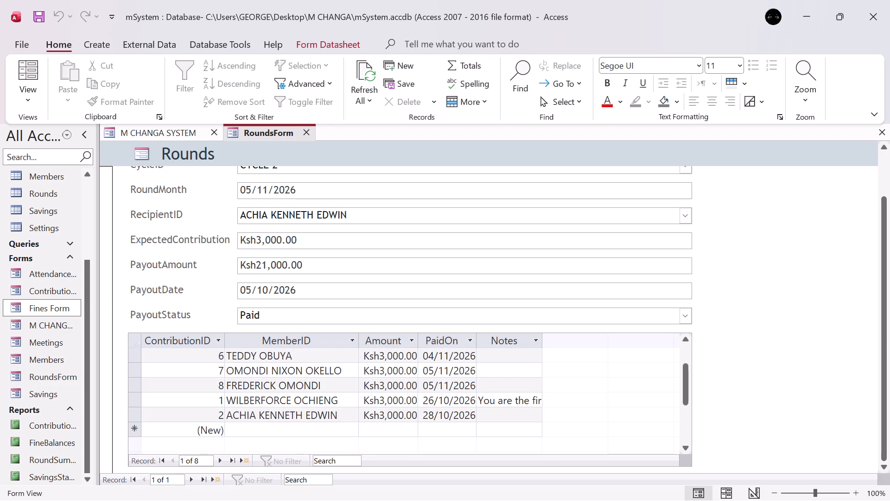
{"action": "scroll", "coordinate": [407, 392], "scroll_direction": "down", "scroll_amount": 3}
{"action": "scroll", "coordinate": [407, 392], "scroll_direction": "up", "scroll_amount": 3}
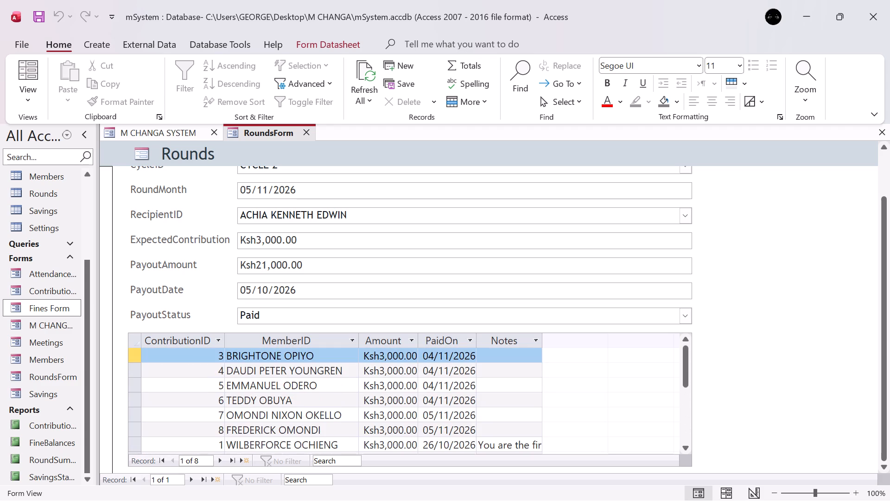
{"action": "scroll", "coordinate": [407, 392], "scroll_direction": "up", "scroll_amount": 2}
{"action": "scroll", "coordinate": [407, 392], "scroll_direction": "down", "scroll_amount": 1}
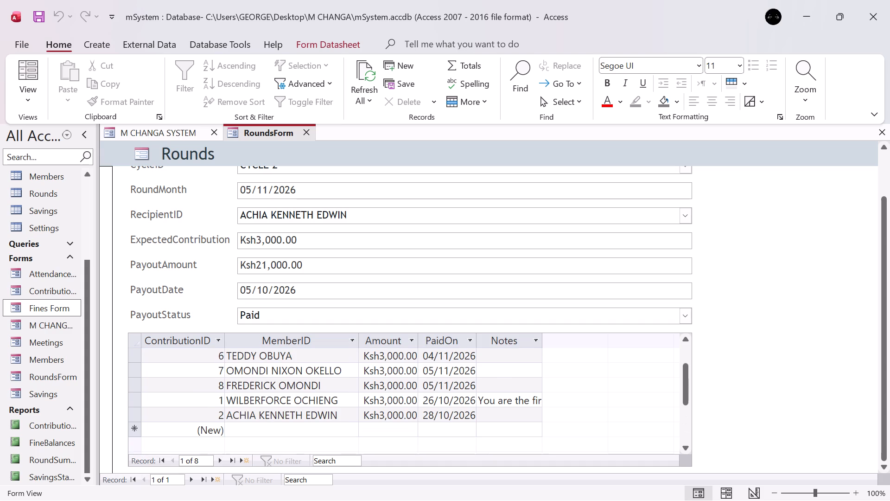
{"action": "left_click", "coordinate": [297, 429]}
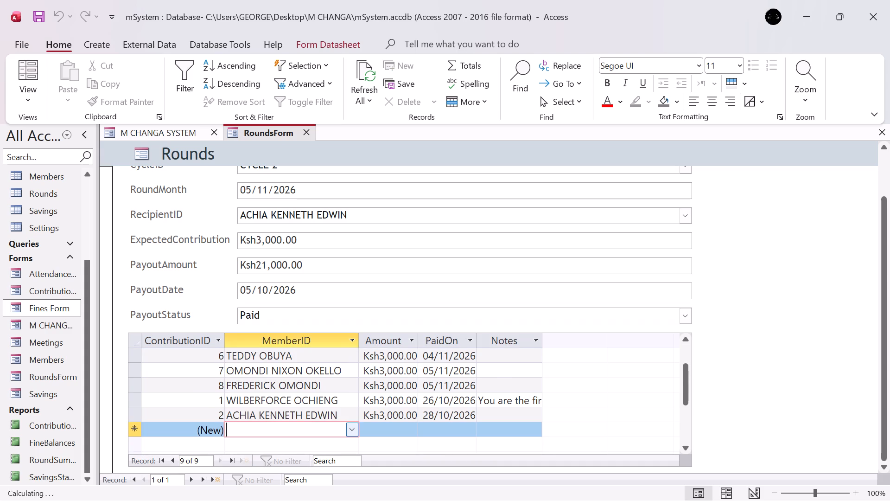
{"action": "left_click", "coordinate": [389, 427]}
{"action": "left_click", "coordinate": [452, 429]}
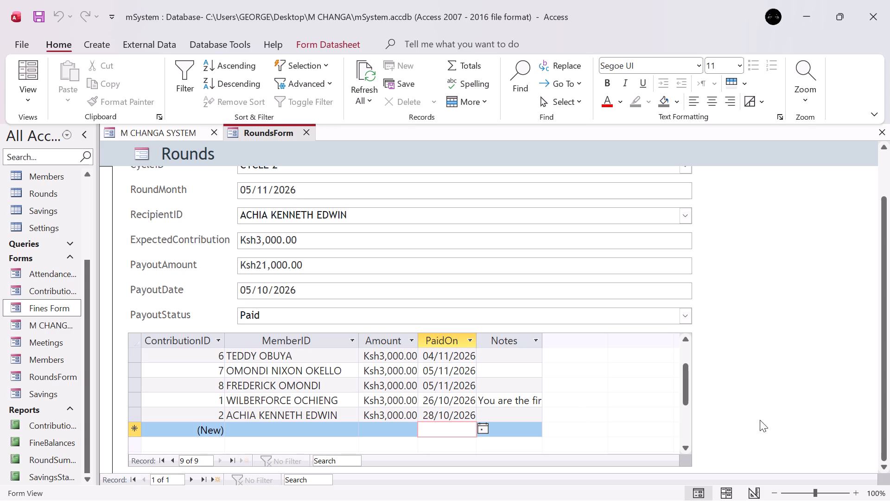
{"action": "left_click", "coordinate": [763, 377]}
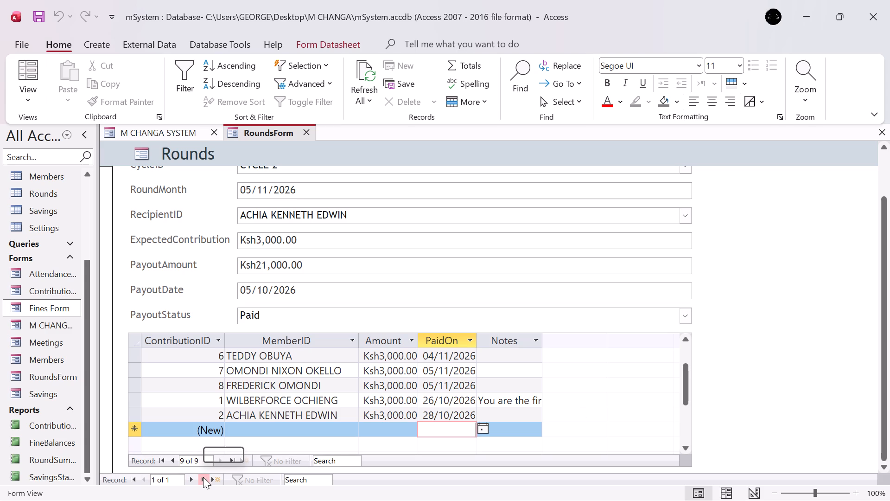
Go to the blank new round record in RoundsForm and look over its fields from the top.
{"action": "left_click", "coordinate": [188, 479]}
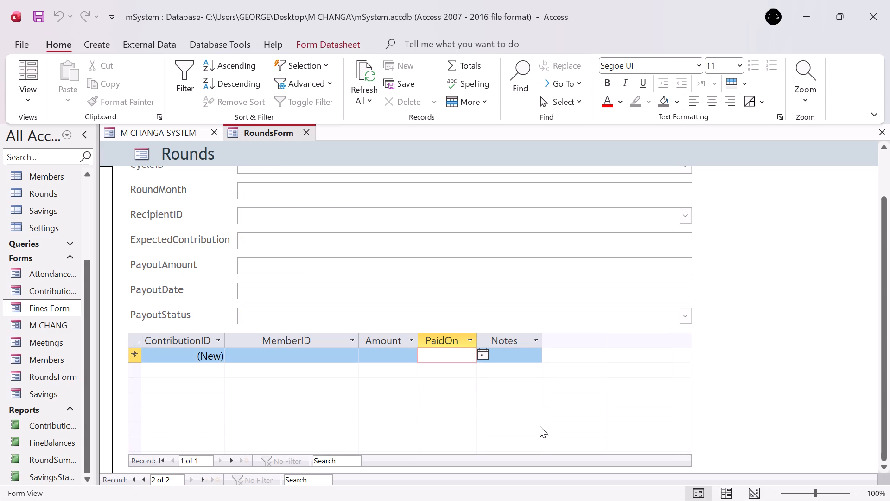
{"action": "left_click_drag", "start_coordinate": [889, 296], "coordinate": [889, 144]}
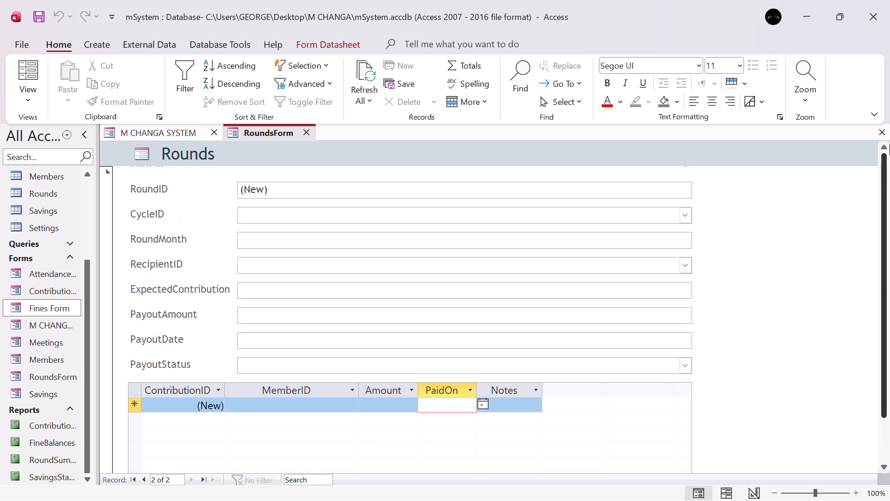
{"action": "left_click_drag", "start_coordinate": [889, 144], "coordinate": [889, 70]}
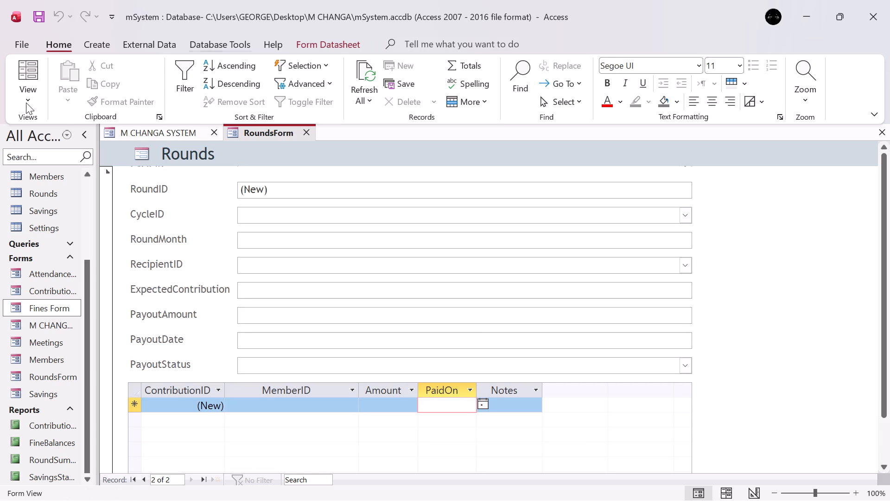
Switch to the open M CHANGA SYSTEM navigation form.
{"action": "left_click", "coordinate": [162, 132]}
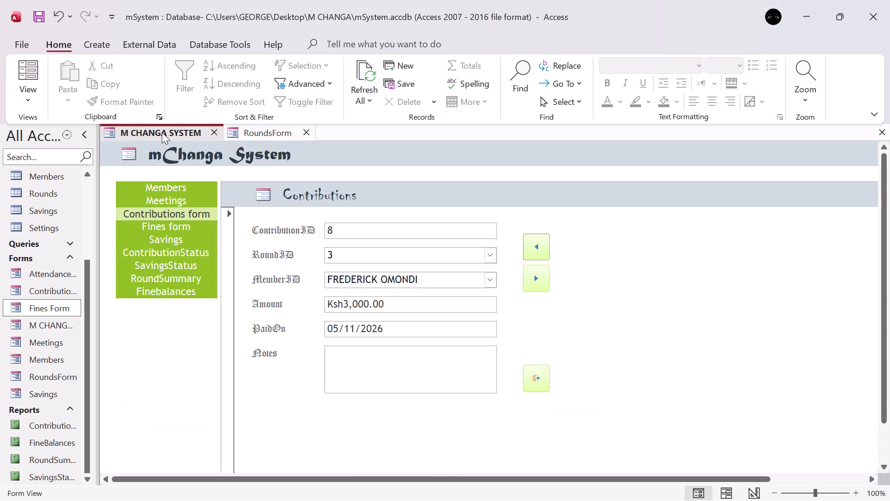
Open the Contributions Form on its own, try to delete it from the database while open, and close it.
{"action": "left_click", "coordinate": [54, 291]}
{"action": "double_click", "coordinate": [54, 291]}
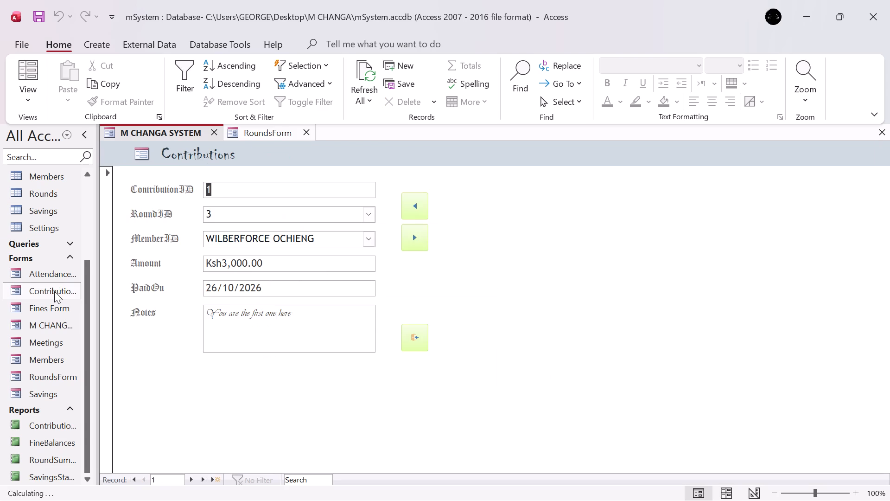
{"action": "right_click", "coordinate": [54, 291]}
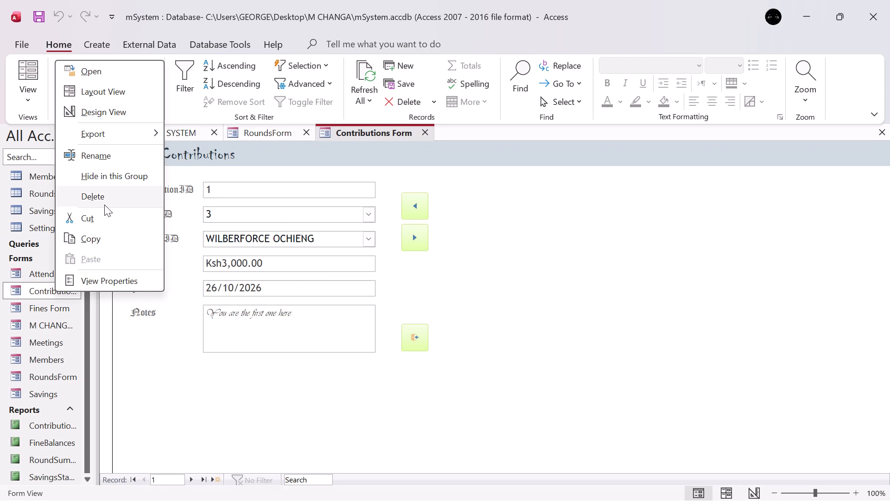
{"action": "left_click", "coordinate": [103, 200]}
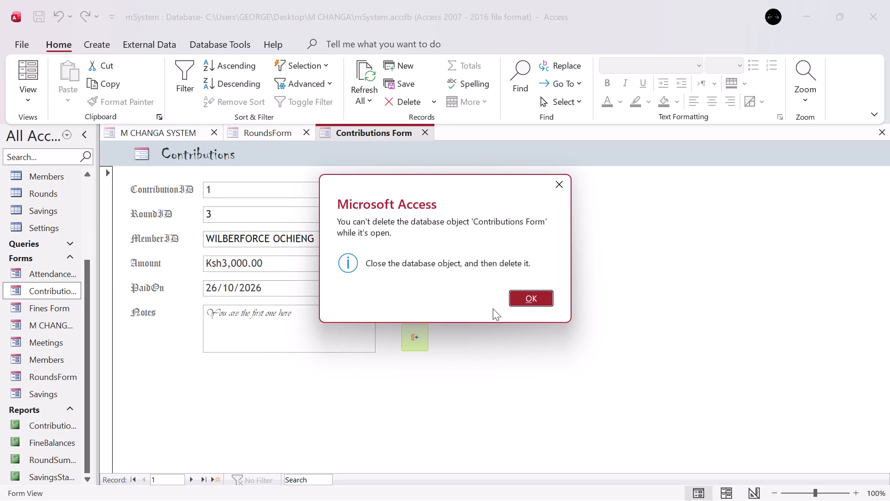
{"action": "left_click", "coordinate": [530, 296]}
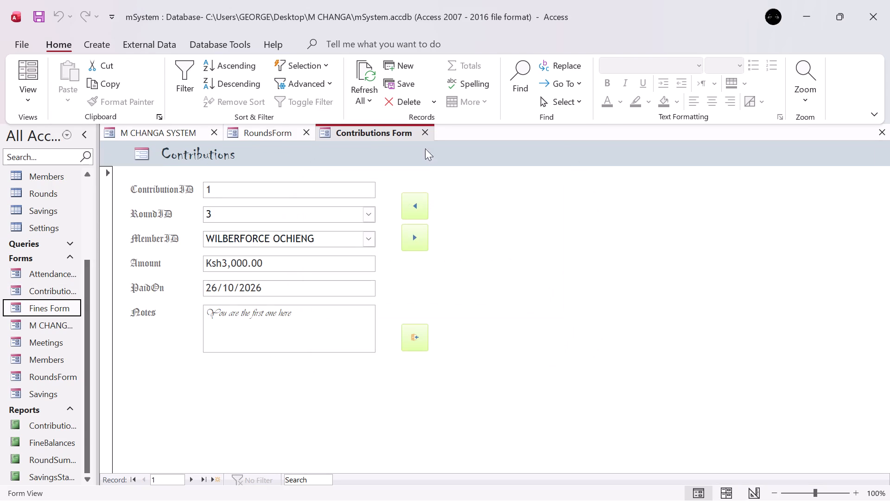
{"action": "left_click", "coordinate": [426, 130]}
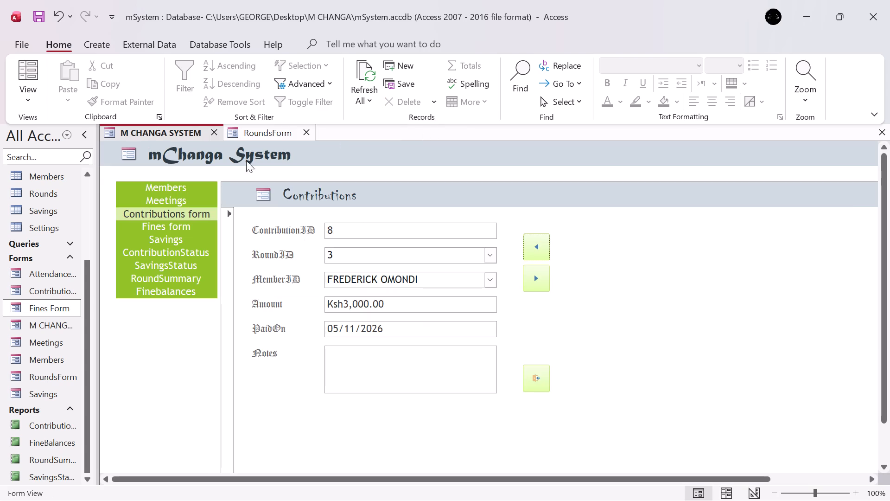
Switch the M CHANGA SYSTEM navigation form to Members and permanently delete the Contributions Form from the database.
{"action": "left_click", "coordinate": [46, 290]}
{"action": "right_click", "coordinate": [46, 290]}
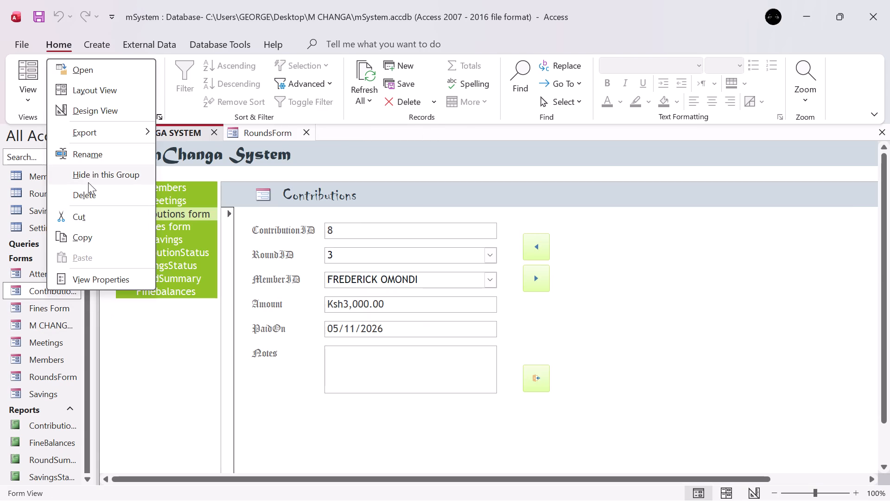
{"action": "left_click", "coordinate": [173, 190]}
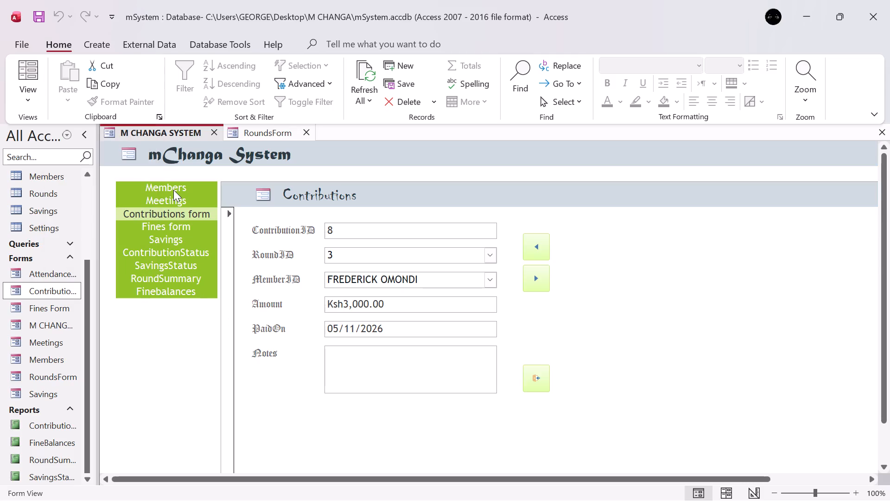
{"action": "left_click", "coordinate": [174, 190]}
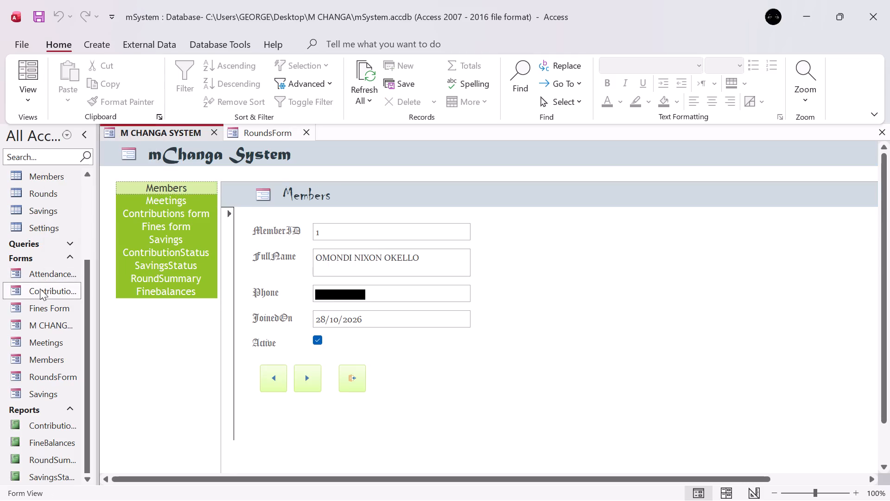
{"action": "right_click", "coordinate": [40, 289]}
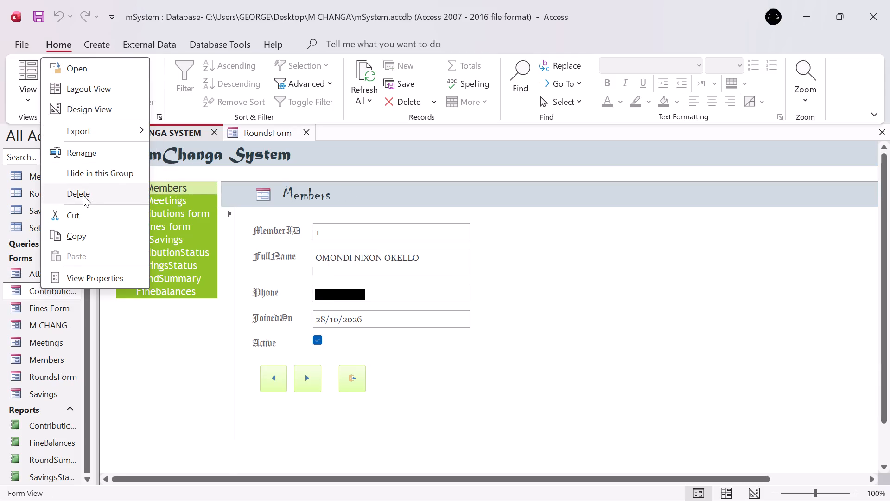
{"action": "left_click", "coordinate": [83, 195]}
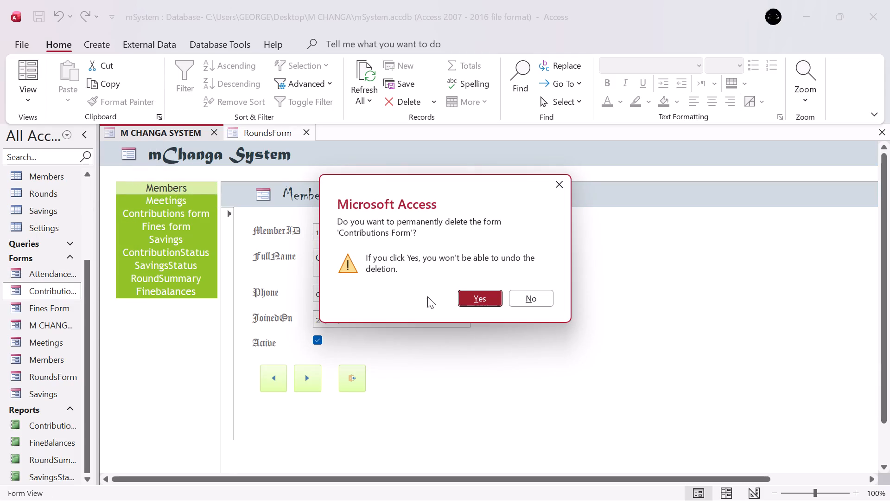
{"action": "left_click", "coordinate": [474, 297]}
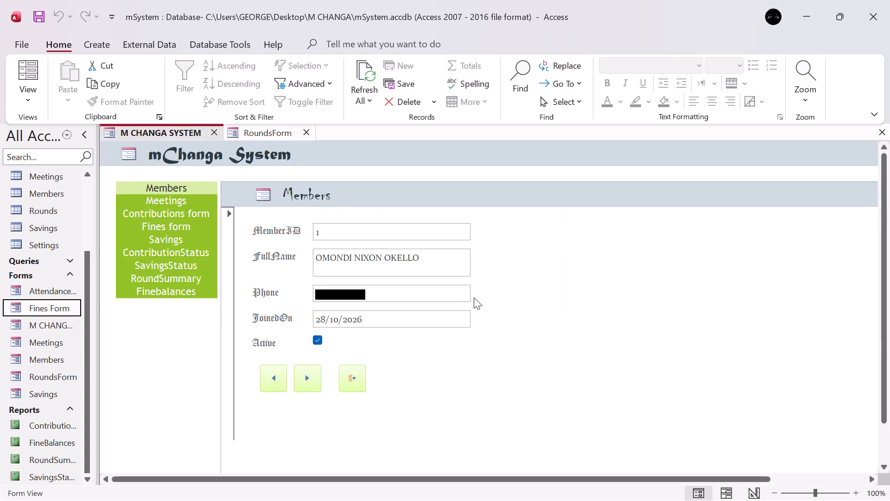
Check the Contributions form entry in the M CHANGA SYSTEM navigation form.
{"action": "left_click", "coordinate": [166, 211]}
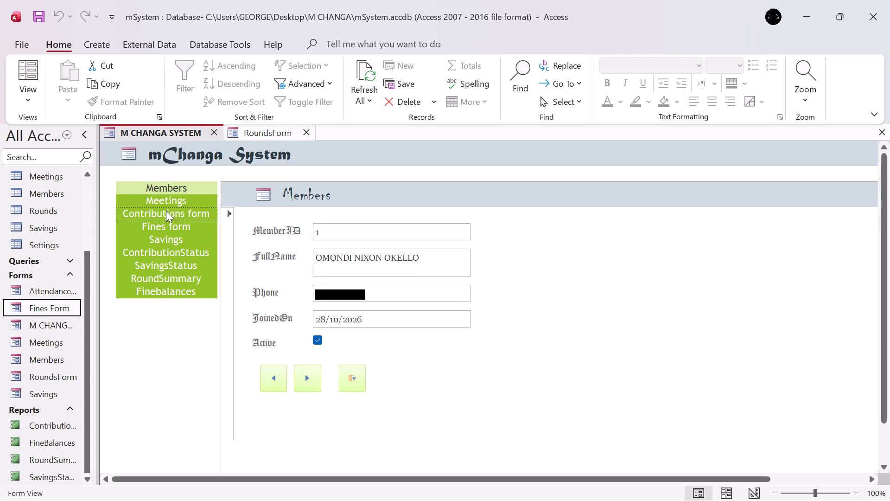
{"action": "left_click", "coordinate": [166, 211]}
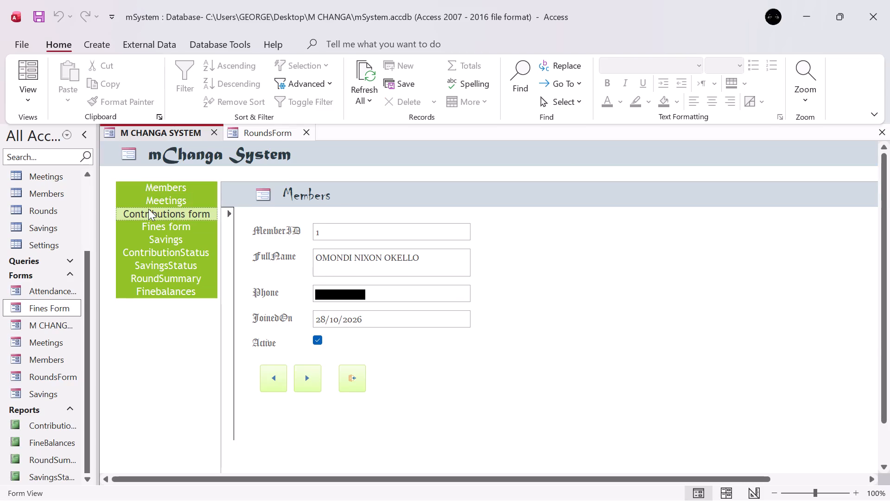
Close RoundsForm and the M CHANGA SYSTEM form, and reopen M CHANGA SYSTEM to check its Contributions form entry.
{"action": "left_click", "coordinate": [305, 129]}
{"action": "left_click", "coordinate": [216, 130]}
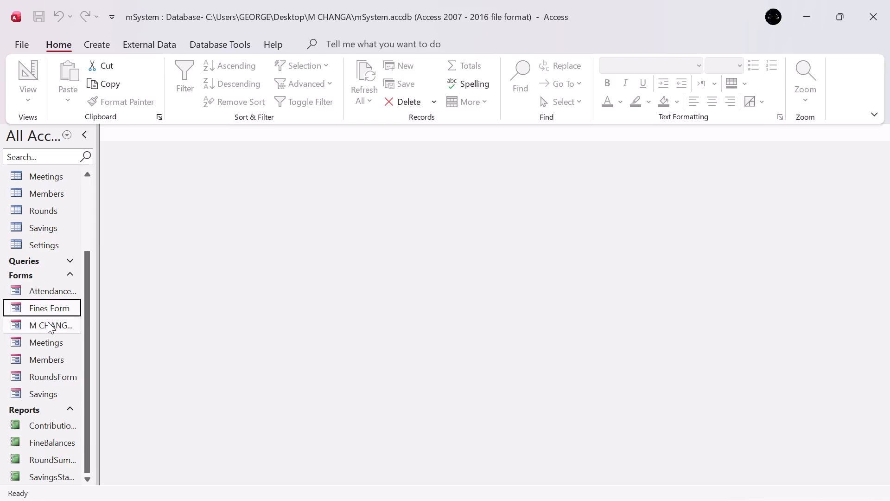
{"action": "double_click", "coordinate": [48, 322]}
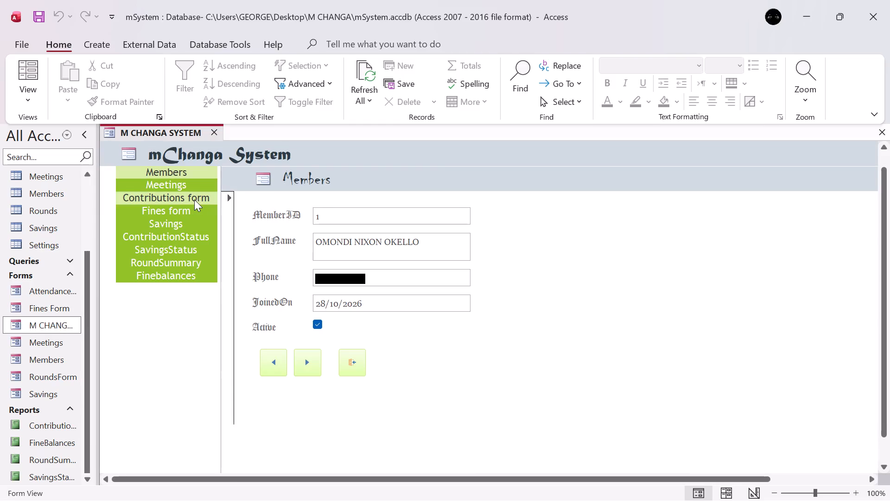
{"action": "left_click", "coordinate": [191, 199]}
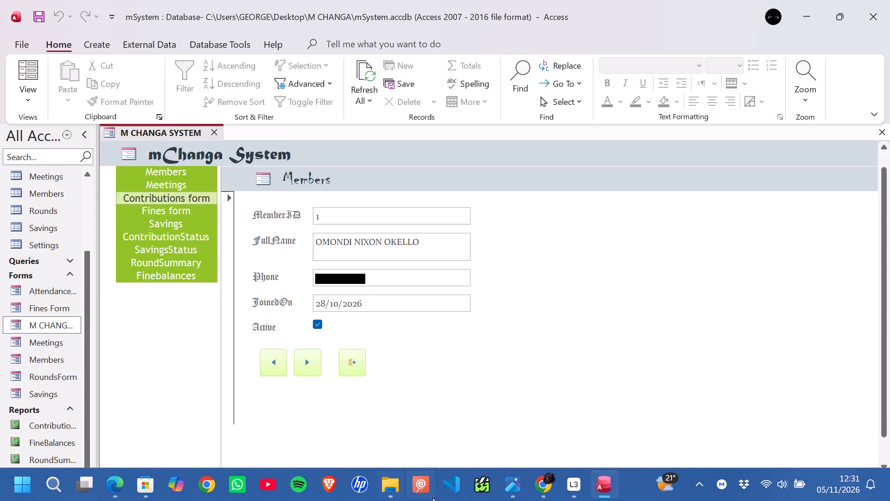
Switch to the Chrome browser window.
{"action": "left_click", "coordinate": [545, 489]}
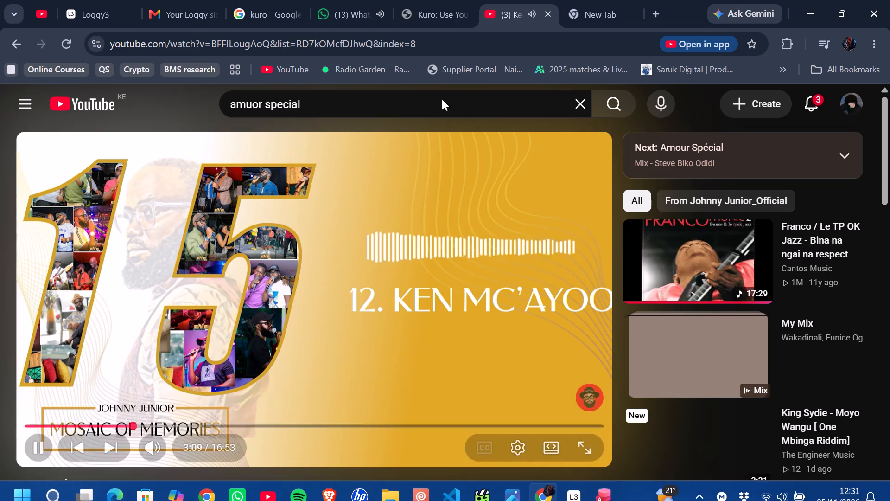
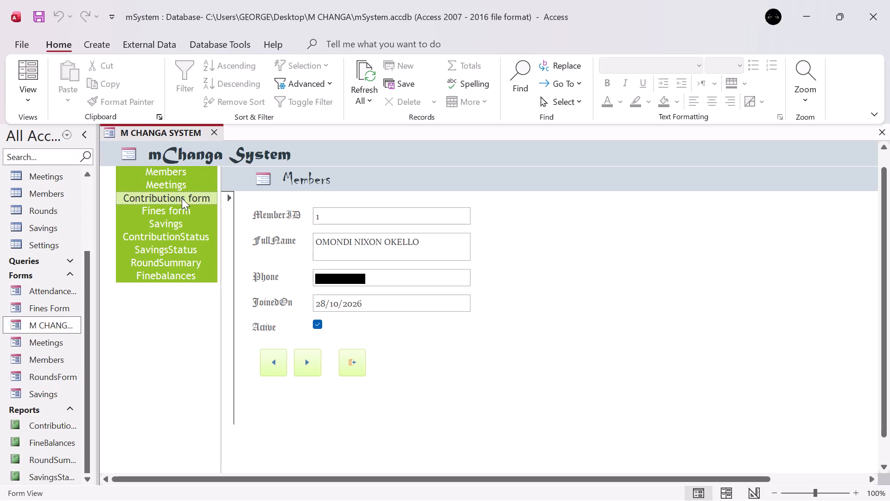
Select the Contributions form entry in the M CHANGA SYSTEM navigation form and bring up its available view and editing commands.
{"action": "double_click", "coordinate": [182, 198]}
{"action": "right_click", "coordinate": [182, 199]}
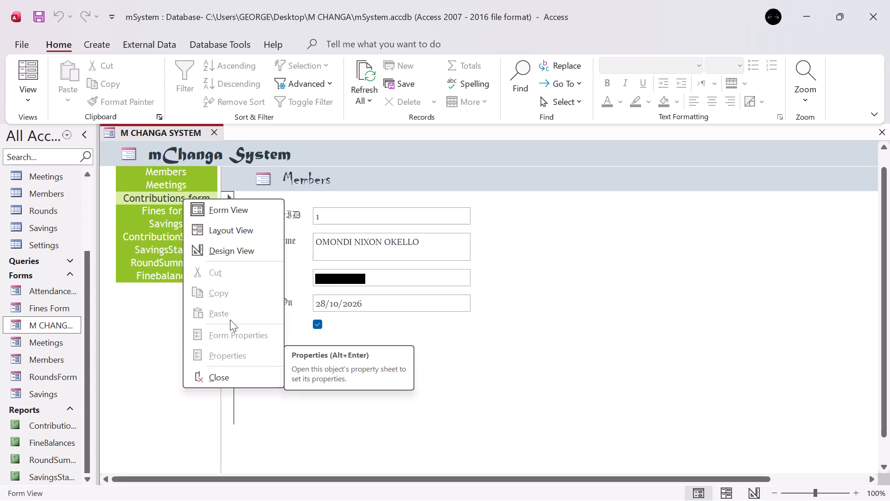
Open the M CHANGA SYSTEM navigation form in Design View and rename the Contributions form navigation button as RoundsForm.
{"action": "left_click", "coordinate": [236, 255]}
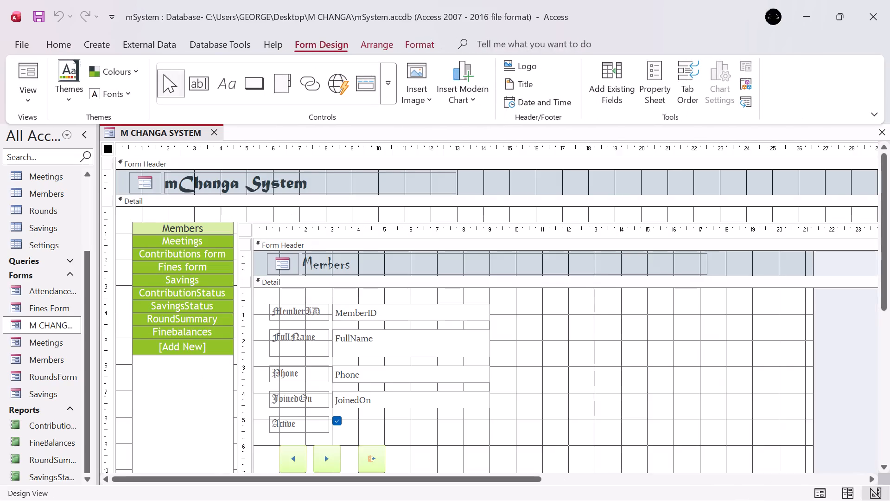
{"action": "left_click", "coordinate": [191, 253]}
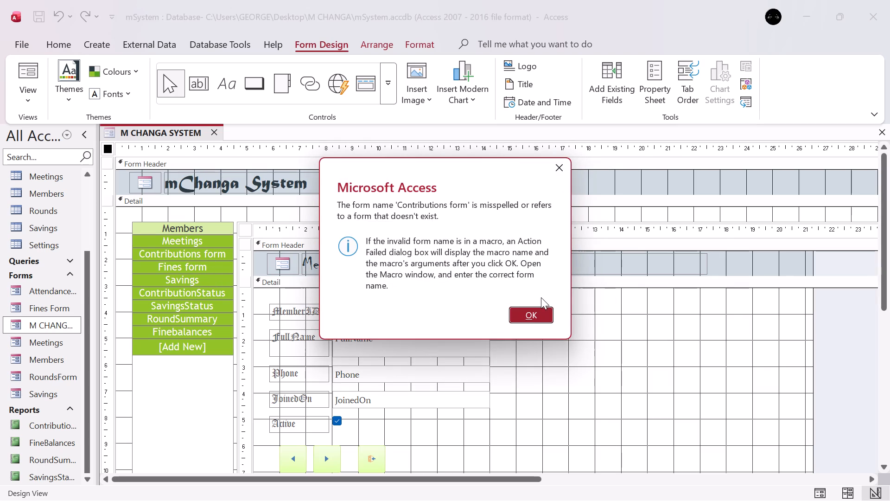
{"action": "left_click", "coordinate": [535, 309]}
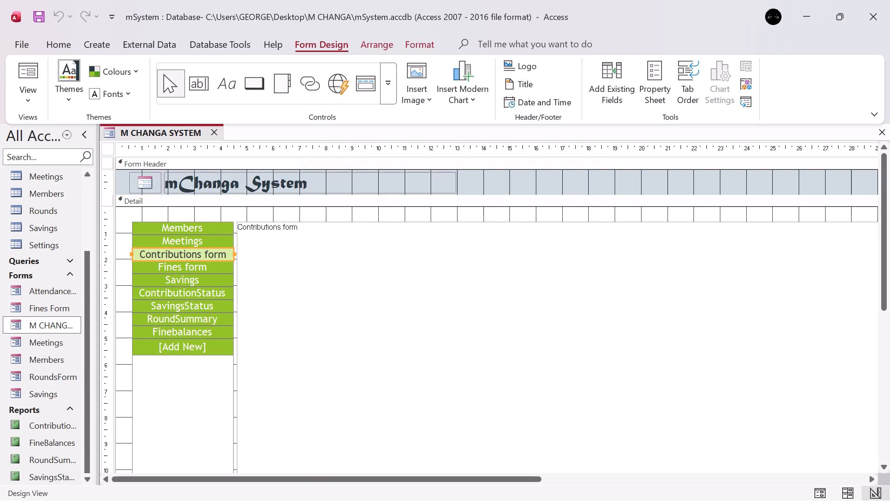
{"action": "left_click", "coordinate": [220, 255]}
{"action": "key", "text": "BackSpace"}
{"action": "key", "text": "BackSpace"}
{"action": "key", "text": "BackSpace"}
{"action": "key", "text": "BackSpace"}
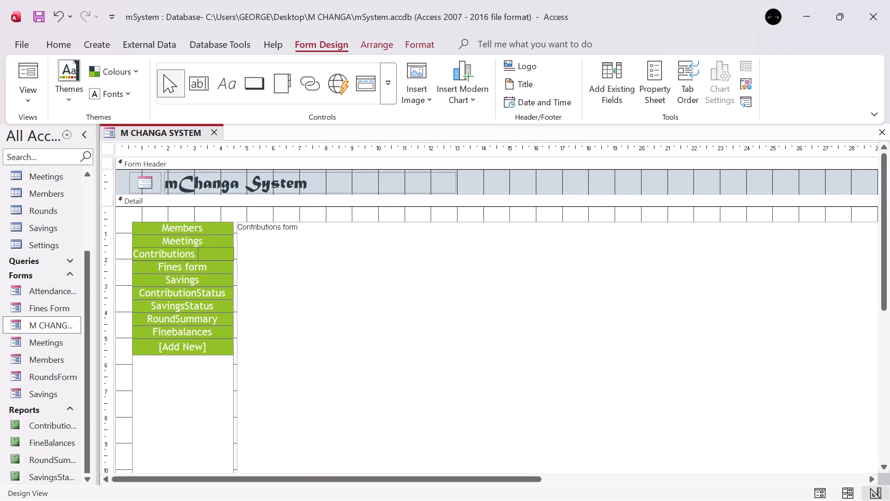
{"action": "key", "text": "BackSpace"}
{"action": "key", "text": "BackSpace"}
{"action": "key", "text": "BackSpace"}
{"action": "key", "text": "BackSpace"}
{"action": "key", "text": "BackSpace"}
{"action": "key", "text": "BackSpace"}
{"action": "key", "text": "BackSpace"}
{"action": "key", "text": "BackSpace"}
{"action": "key", "text": "BackSpace"}
{"action": "key", "text": "BackSpace"}
{"action": "key", "text": "BackSpace"}
{"action": "key", "text": "BackSpace"}
{"action": "key", "text": "BackSpace"}
{"action": "key", "text": "BackSpace"}
{"action": "key", "text": "BackSpace"}
{"action": "key", "text": "BackSpace"}
{"action": "key", "text": "BackSpace"}
{"action": "key", "text": "BackSpace"}
{"action": "key", "text": "BackSpace"}
{"action": "key", "text": "BackSpace"}
{"action": "key", "text": "BackSpace"}
{"action": "key", "text": "BackSpace"}
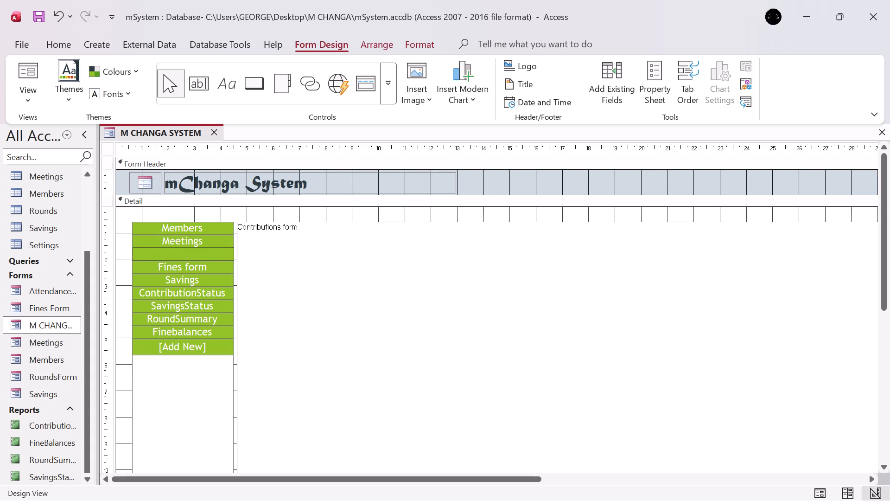
{"action": "type", "text": "Roinds"}
{"action": "key", "text": "BackSpace"}
{"action": "key", "text": "BackSpace"}
{"action": "key", "text": "BackSpace"}
{"action": "key", "text": "BackSpace"}
{"action": "key", "text": "u"}
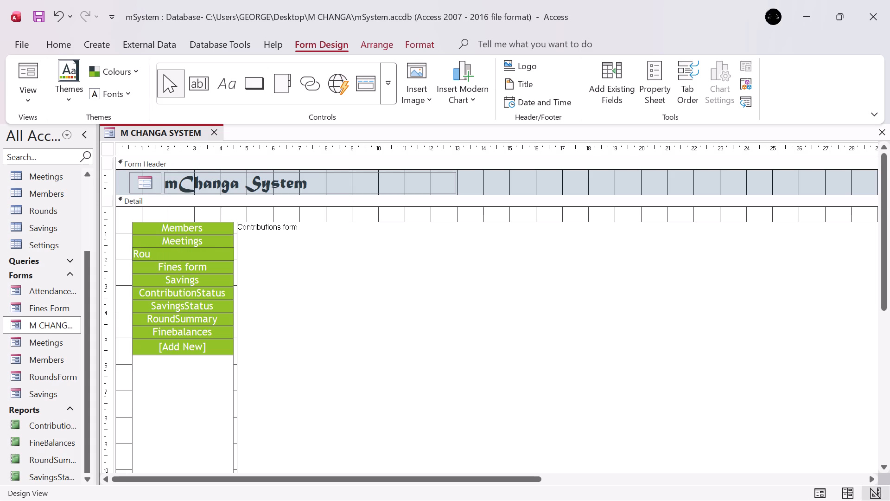
{"action": "type", "text": "nds"}
{"action": "type", "text": "For"}
{"action": "key", "text": "m"}
{"action": "key", "text": "Return"}
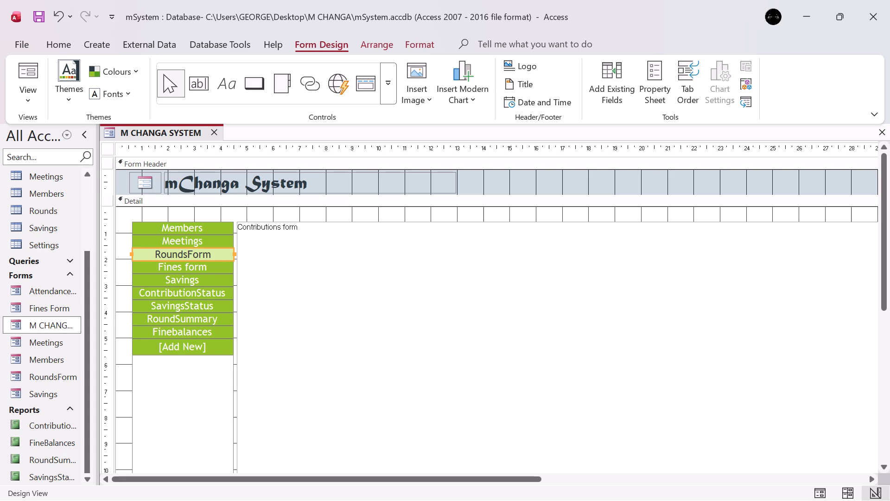
Test the renamed RoundsForm navigation button in Design View and Form View, comparing it with the Meetings, Fines form, Savings and ContributionStatus entries.
{"action": "left_click", "coordinate": [198, 268]}
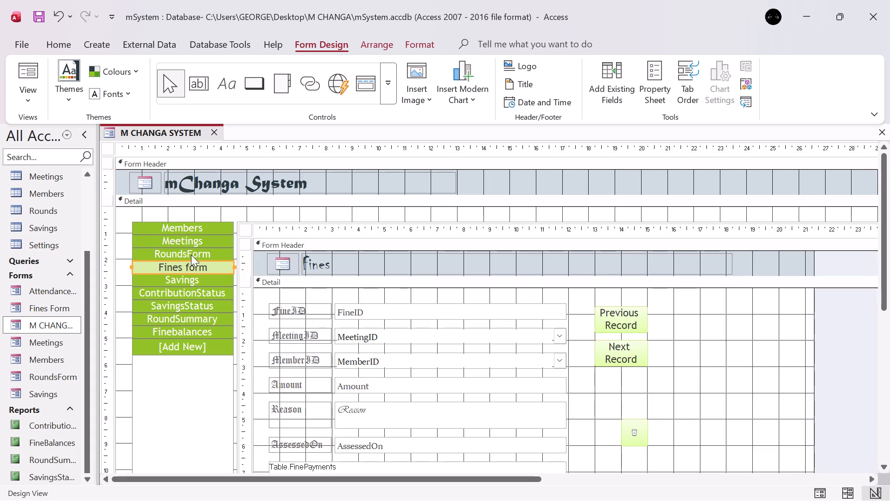
{"action": "left_click", "coordinate": [202, 253]}
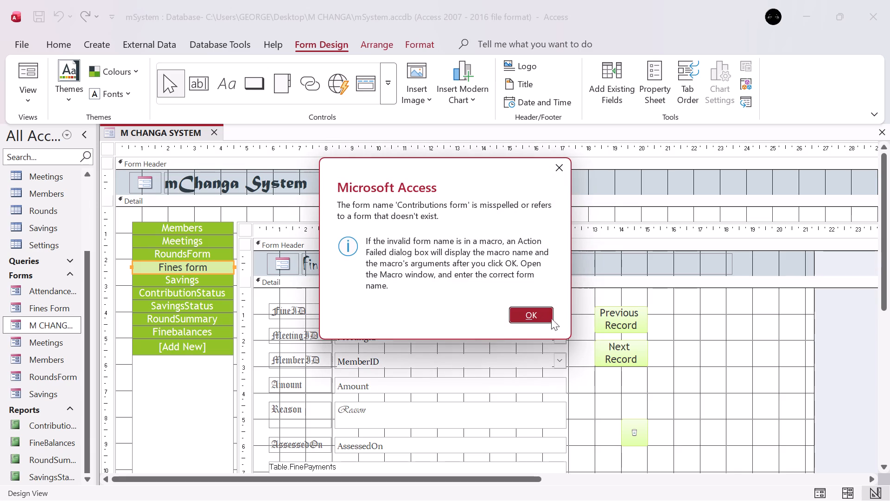
{"action": "left_click", "coordinate": [528, 317]}
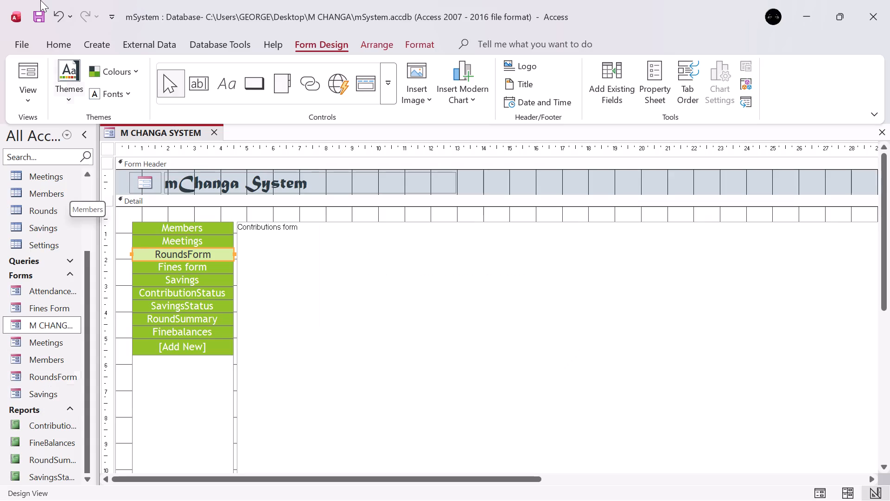
{"action": "left_click", "coordinate": [26, 67]}
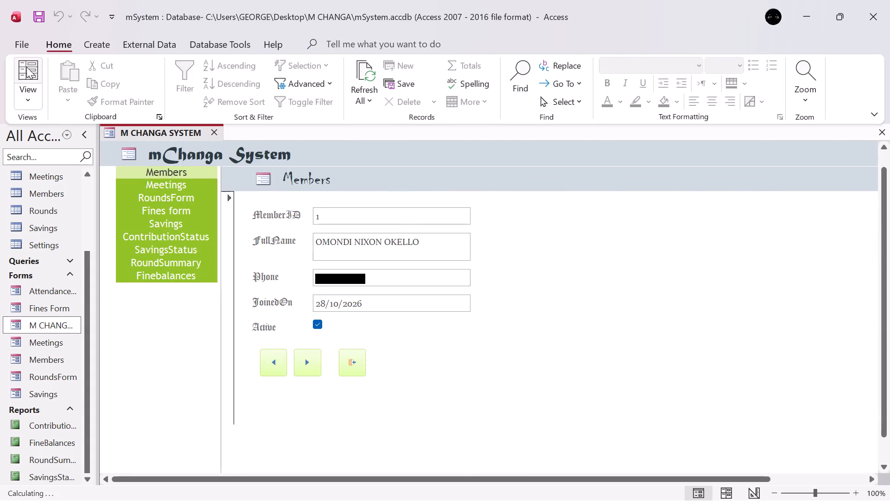
{"action": "left_click", "coordinate": [173, 186]}
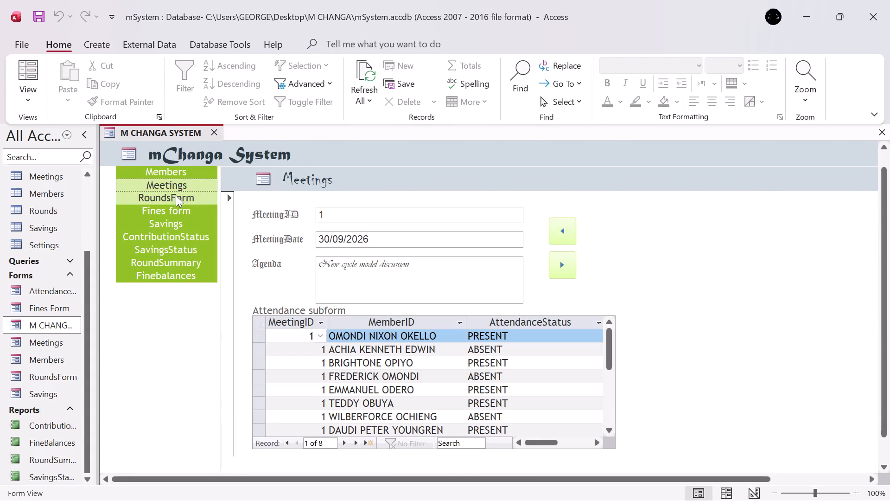
{"action": "left_click", "coordinate": [176, 195]}
{"action": "left_click", "coordinate": [176, 195]}
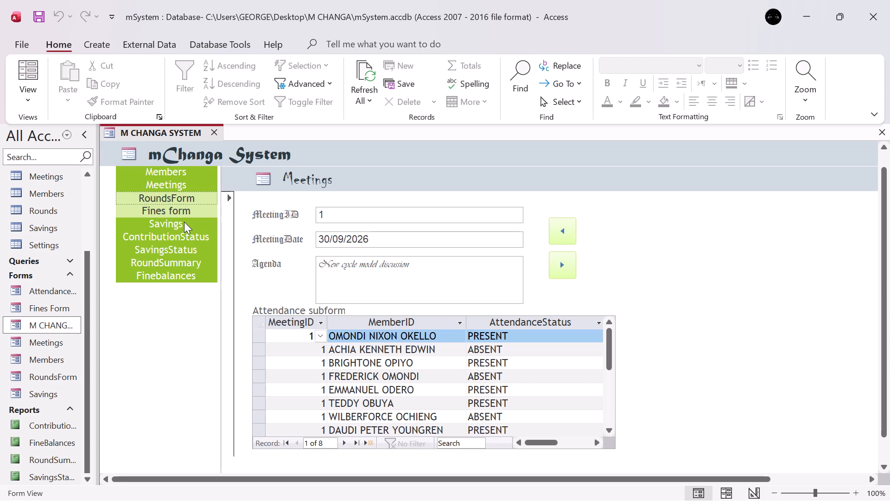
{"action": "left_click", "coordinate": [179, 179]}
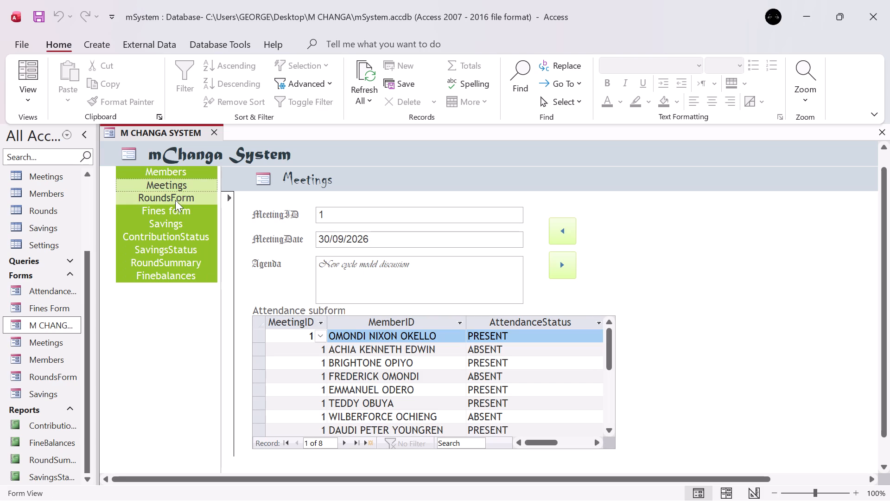
{"action": "left_click", "coordinate": [175, 202]}
{"action": "double_click", "coordinate": [175, 202]}
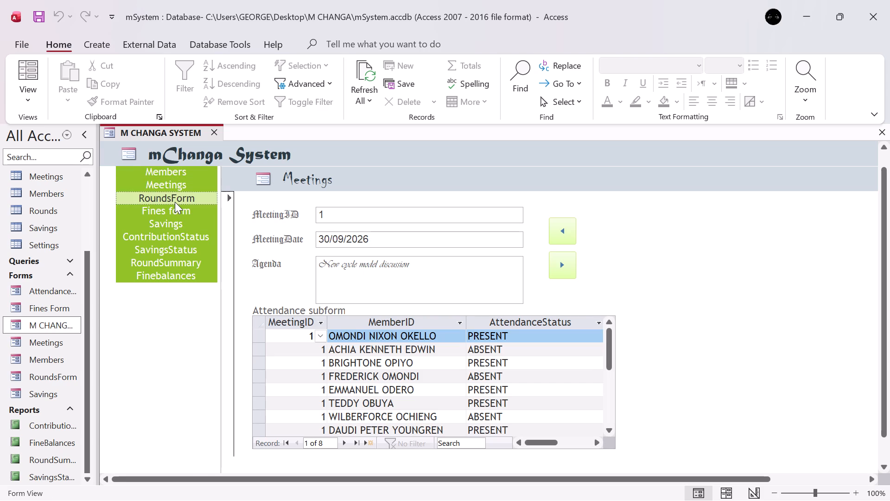
{"action": "double_click", "coordinate": [175, 202]}
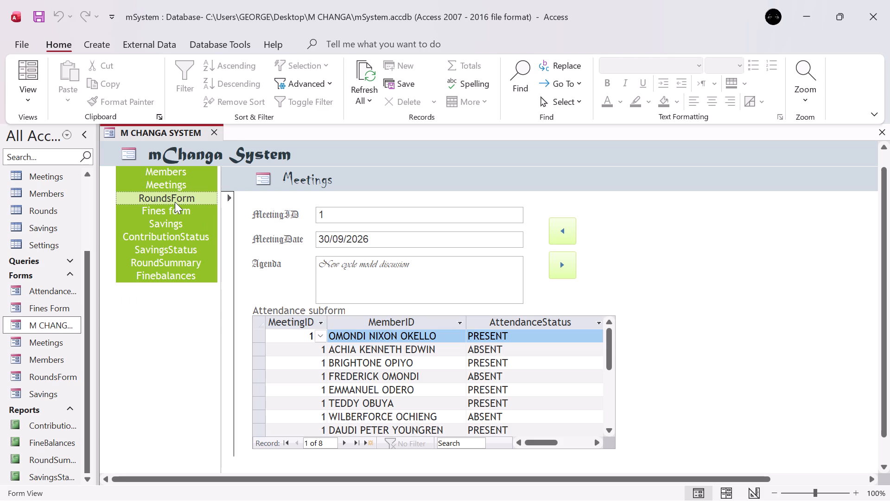
{"action": "double_click", "coordinate": [179, 208]}
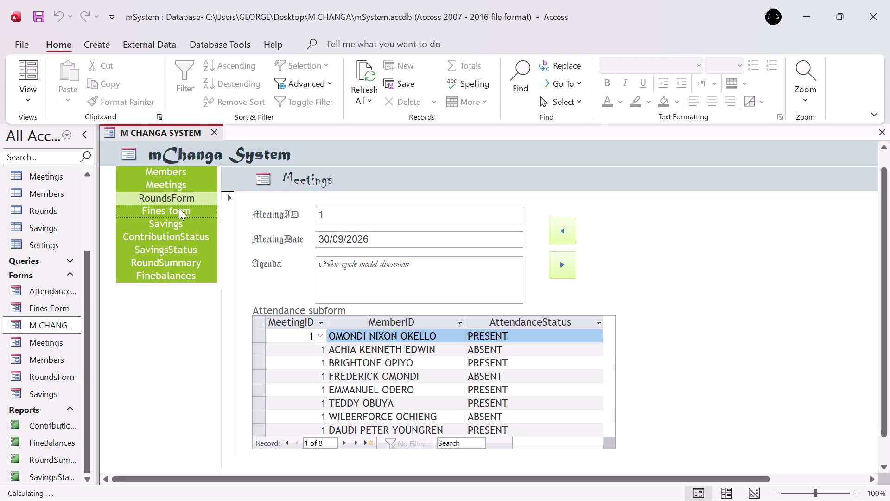
{"action": "double_click", "coordinate": [182, 220]}
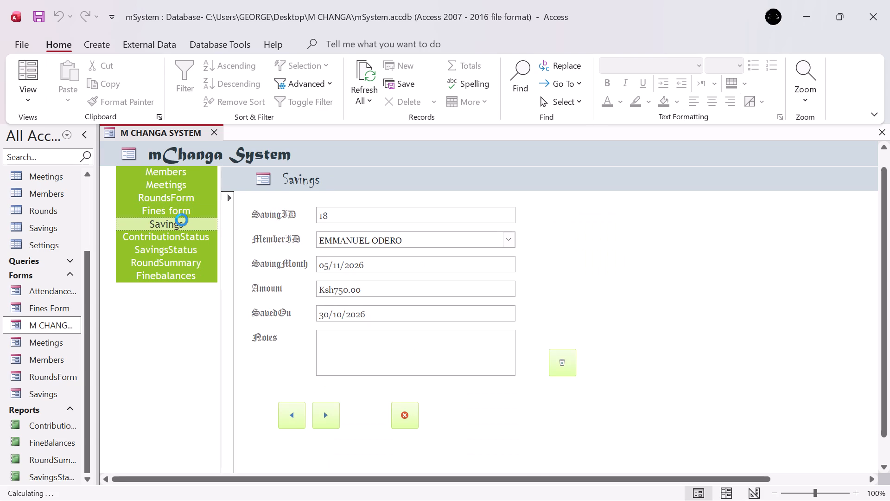
{"action": "double_click", "coordinate": [184, 234]}
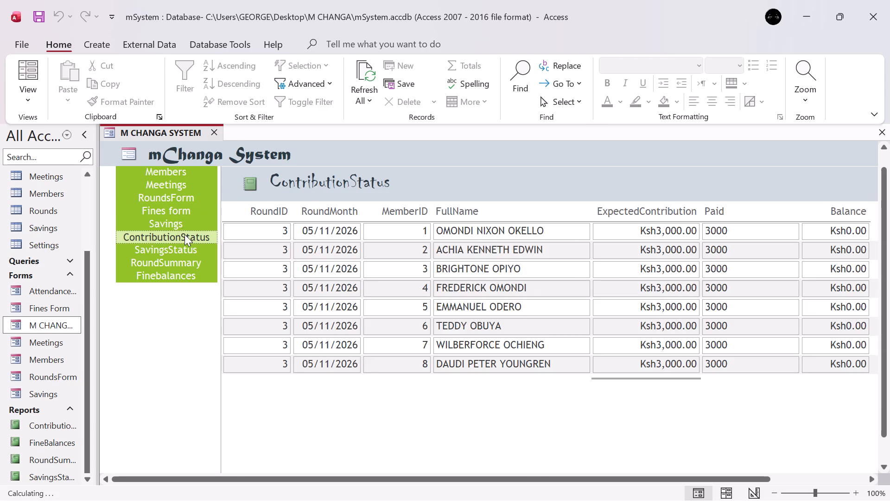
{"action": "double_click", "coordinate": [186, 201]}
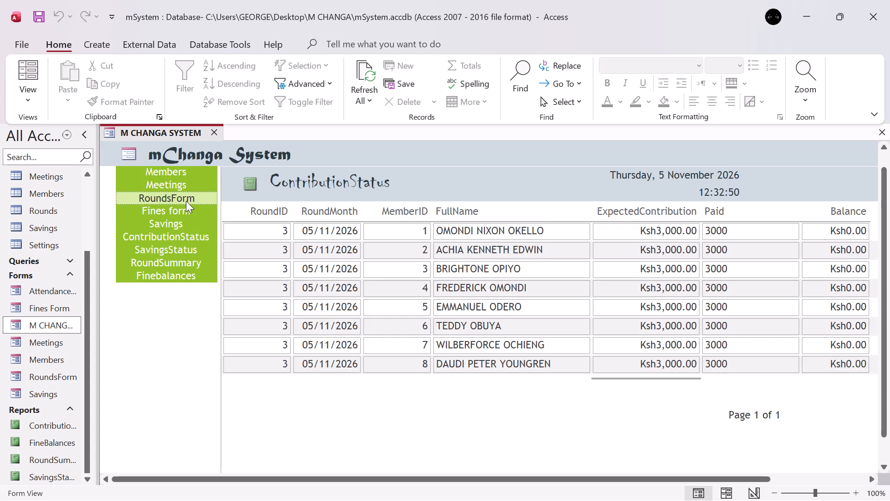
{"action": "double_click", "coordinate": [186, 201]}
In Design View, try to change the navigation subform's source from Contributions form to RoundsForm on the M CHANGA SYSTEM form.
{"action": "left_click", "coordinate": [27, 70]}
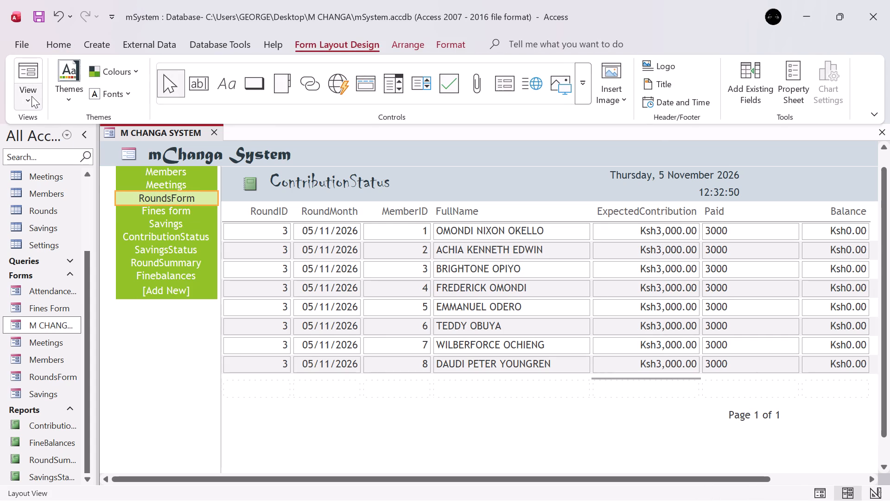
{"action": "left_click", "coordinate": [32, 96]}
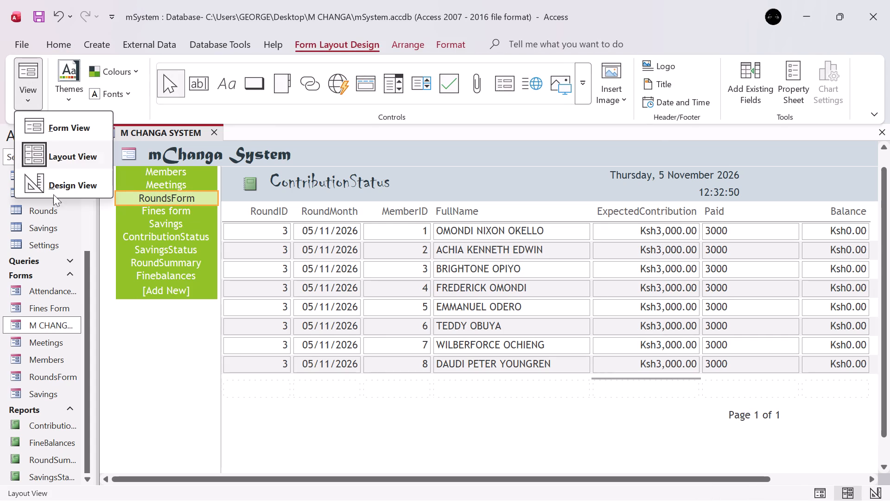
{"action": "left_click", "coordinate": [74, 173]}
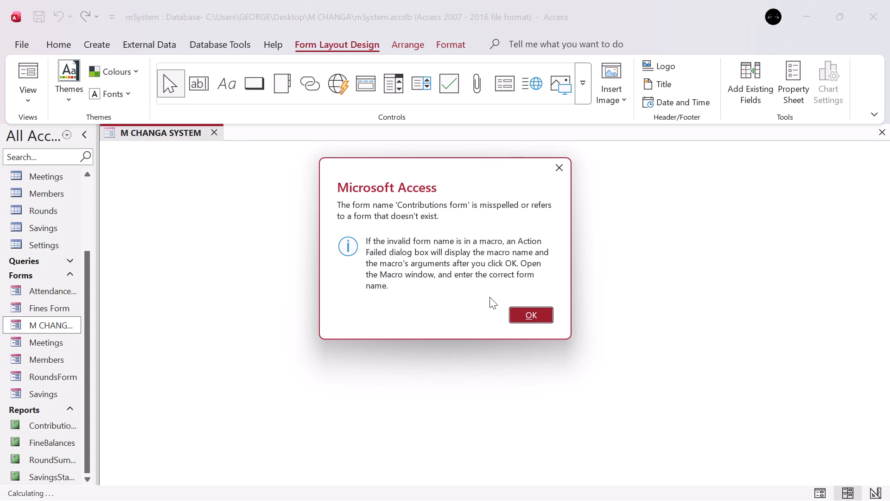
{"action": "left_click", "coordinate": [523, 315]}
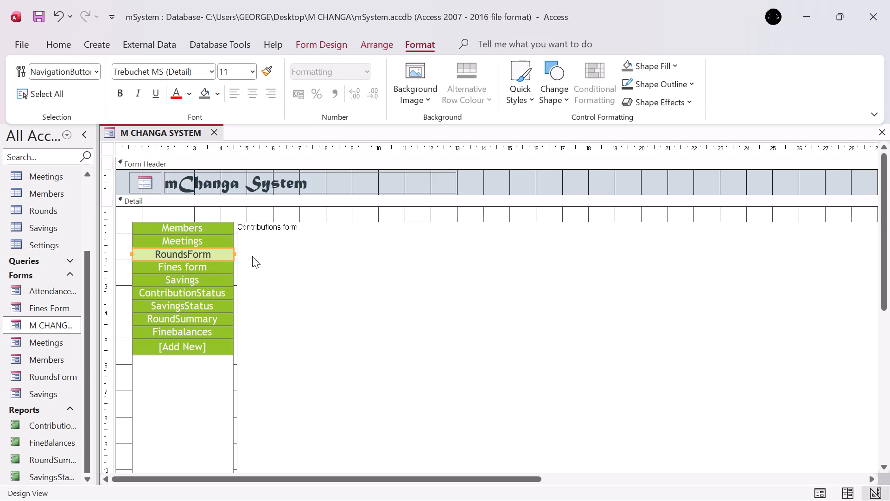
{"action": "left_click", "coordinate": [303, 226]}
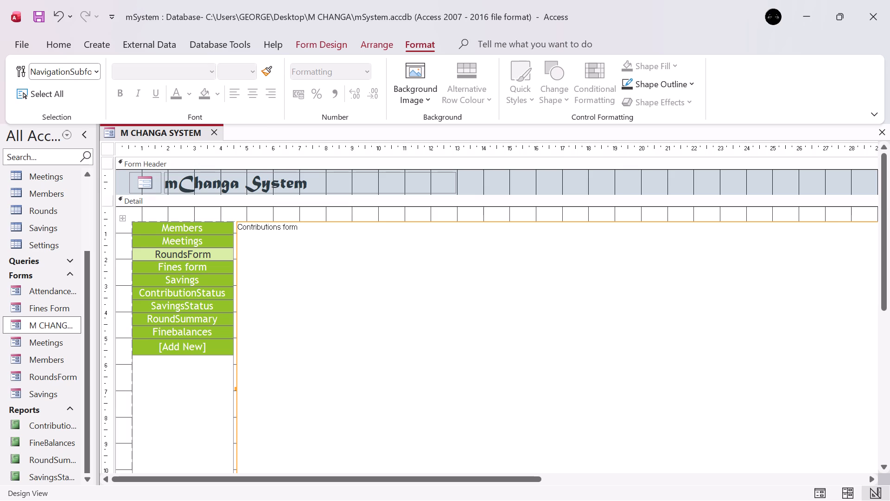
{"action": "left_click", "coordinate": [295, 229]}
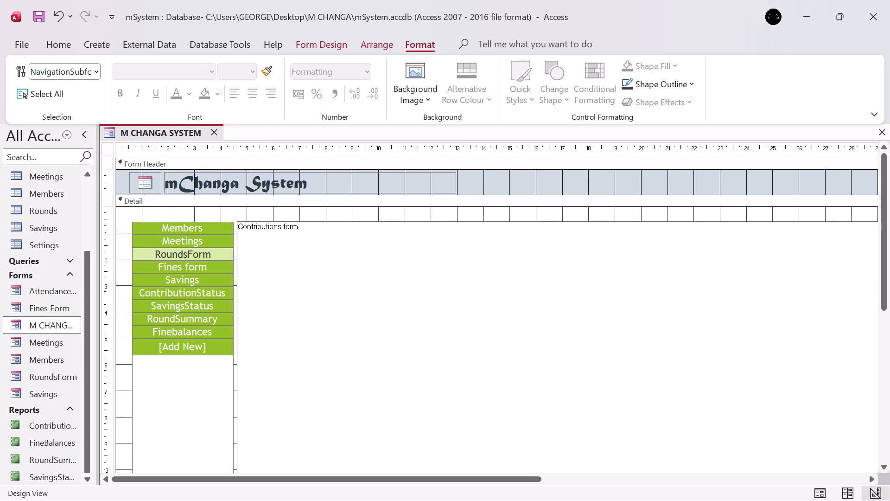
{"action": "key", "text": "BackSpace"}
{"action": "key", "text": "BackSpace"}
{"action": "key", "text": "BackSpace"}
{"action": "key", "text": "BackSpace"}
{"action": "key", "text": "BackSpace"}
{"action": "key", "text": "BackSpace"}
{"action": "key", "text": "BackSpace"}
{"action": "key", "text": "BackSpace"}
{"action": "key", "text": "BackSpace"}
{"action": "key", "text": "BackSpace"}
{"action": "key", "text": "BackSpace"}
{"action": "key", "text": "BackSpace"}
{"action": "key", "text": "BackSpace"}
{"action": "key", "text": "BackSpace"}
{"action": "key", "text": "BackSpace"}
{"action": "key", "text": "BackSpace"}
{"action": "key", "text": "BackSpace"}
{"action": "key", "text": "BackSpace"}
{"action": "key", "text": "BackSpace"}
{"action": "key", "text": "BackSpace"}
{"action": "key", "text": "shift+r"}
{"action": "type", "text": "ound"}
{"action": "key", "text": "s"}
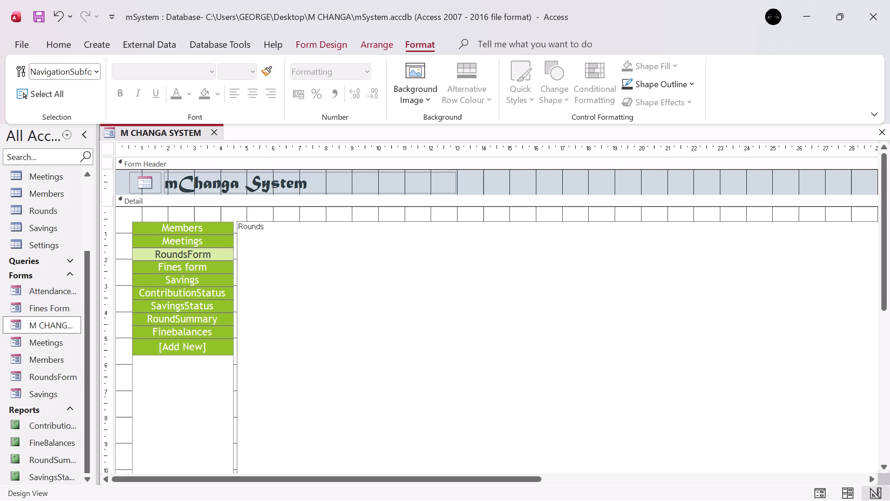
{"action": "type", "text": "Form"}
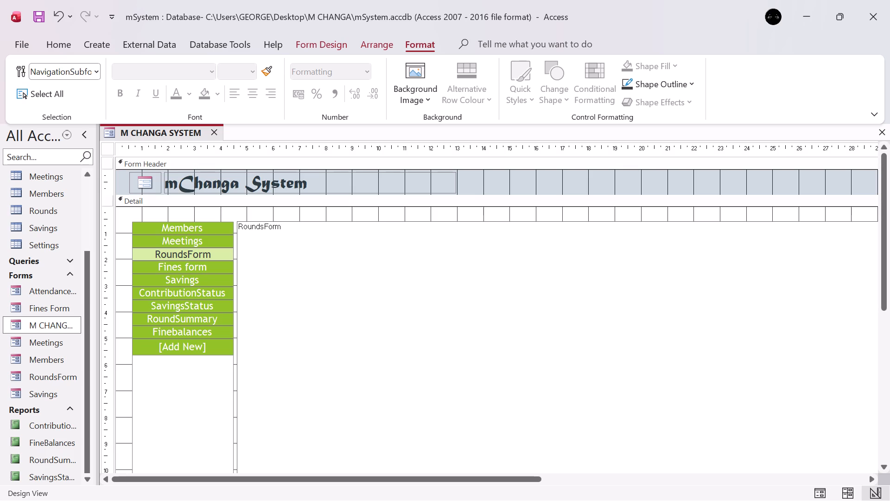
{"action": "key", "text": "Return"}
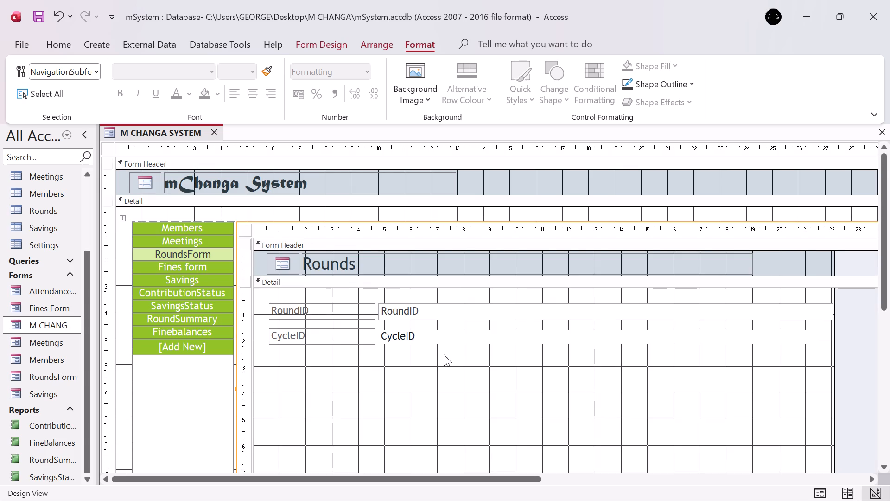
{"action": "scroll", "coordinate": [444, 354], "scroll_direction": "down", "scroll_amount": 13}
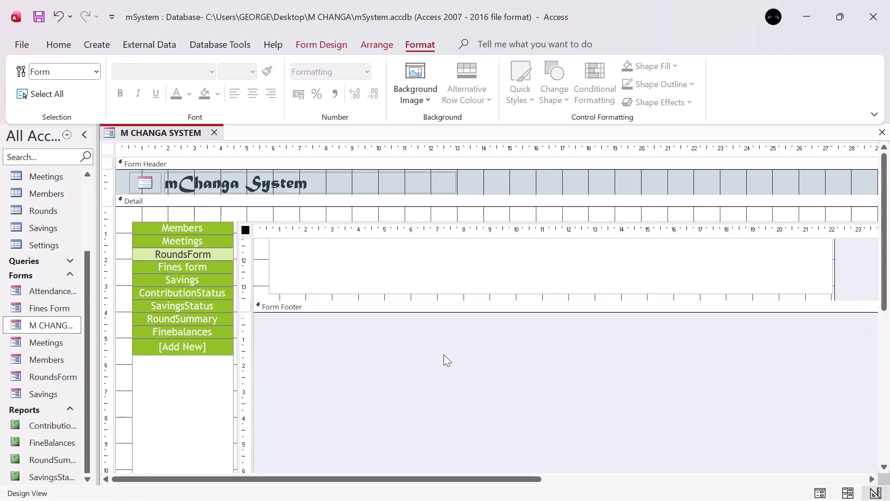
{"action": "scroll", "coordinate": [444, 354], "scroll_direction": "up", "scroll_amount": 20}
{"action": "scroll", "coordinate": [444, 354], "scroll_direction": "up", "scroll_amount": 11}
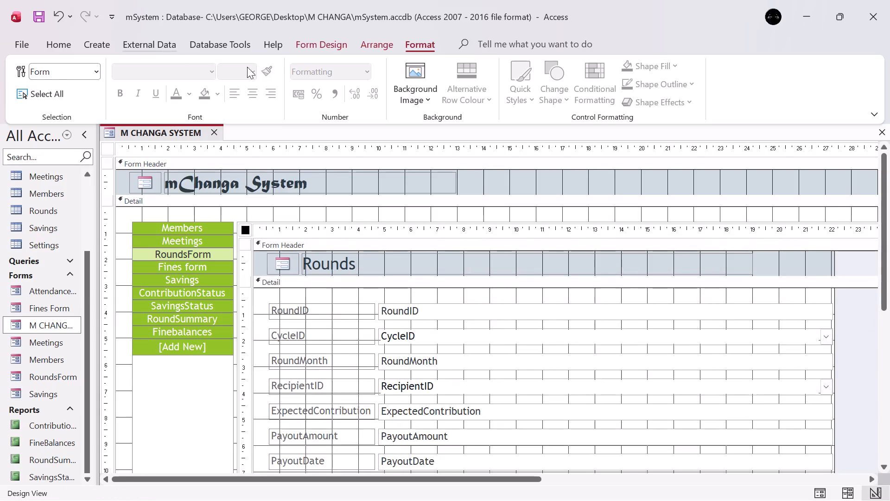
Switch the M CHANGA SYSTEM form to Form View and test the RoundsForm and Meetings navigation entries.
{"action": "left_click", "coordinate": [324, 51]}
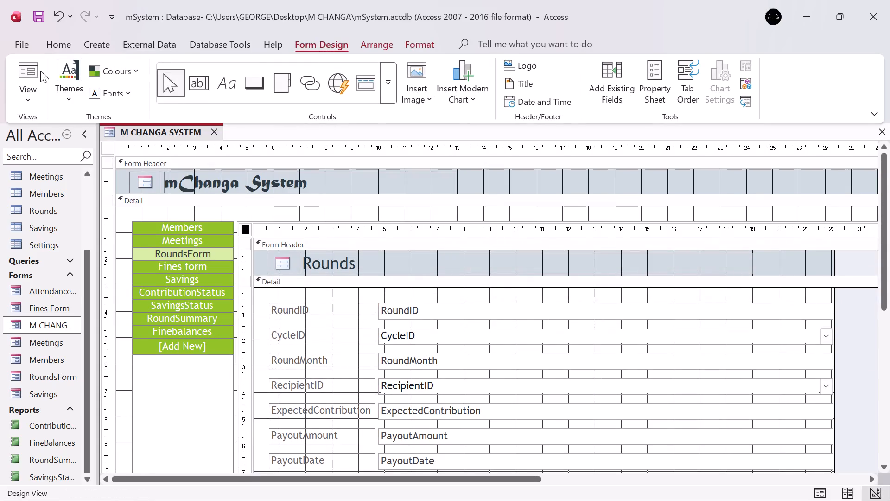
{"action": "left_click", "coordinate": [34, 64]}
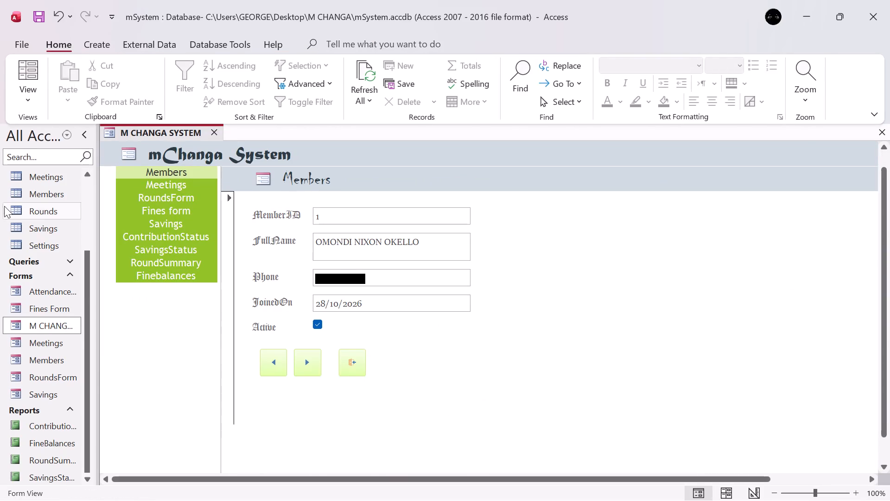
{"action": "left_click", "coordinate": [191, 195]}
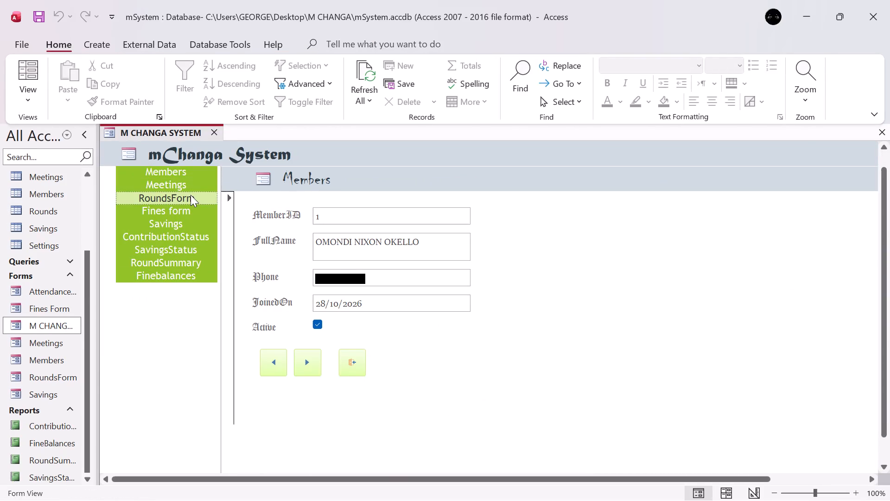
{"action": "double_click", "coordinate": [191, 195]}
{"action": "double_click", "coordinate": [191, 195]}
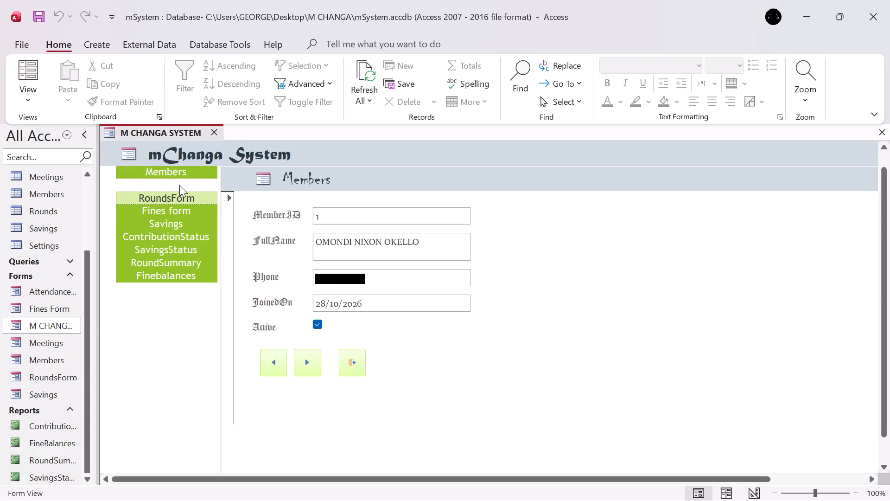
{"action": "left_click", "coordinate": [180, 186]}
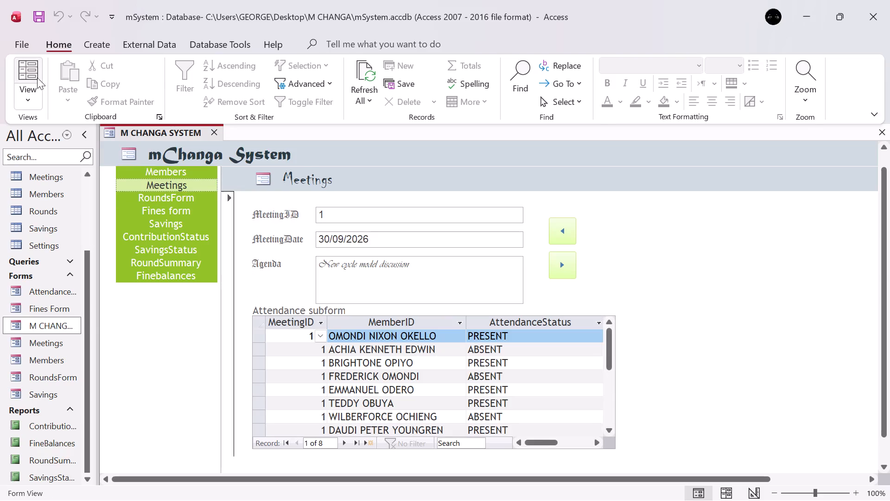
Close the M CHANGA SYSTEM form and save its design changes.
{"action": "left_click", "coordinate": [215, 135]}
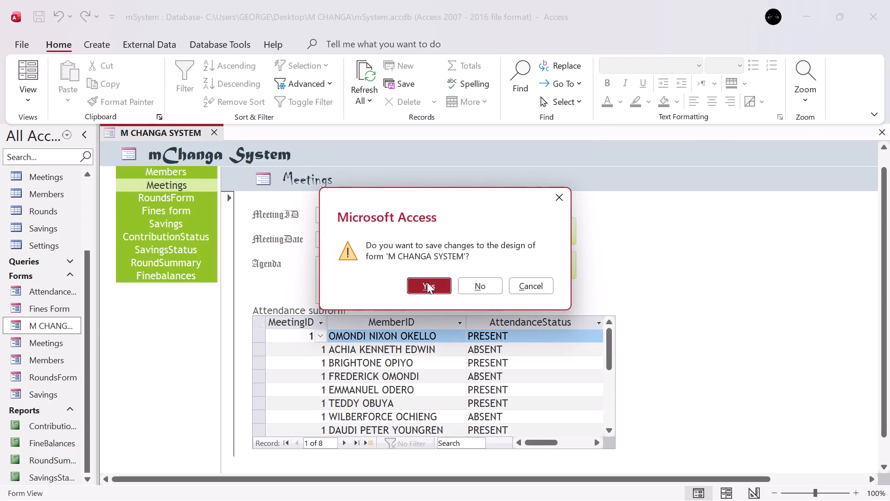
{"action": "left_click", "coordinate": [427, 282]}
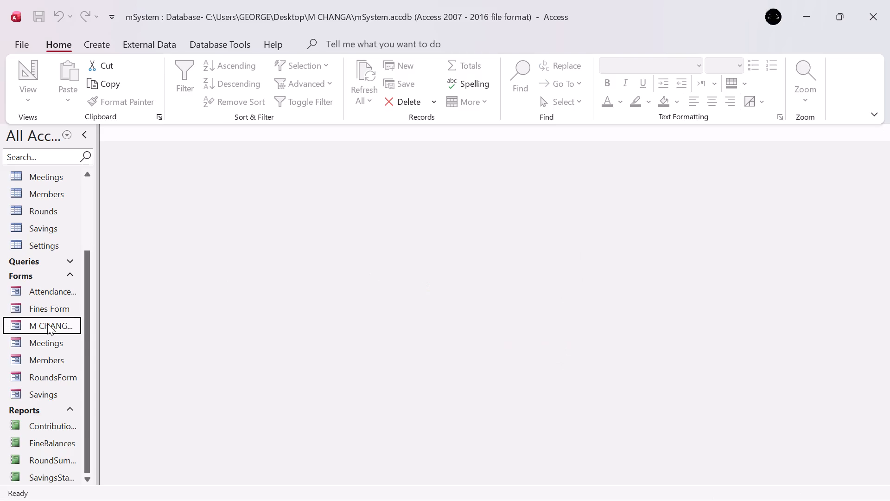
Reopen the M CHANGA SYSTEM form and test its RoundsForm navigation entry again.
{"action": "double_click", "coordinate": [47, 323]}
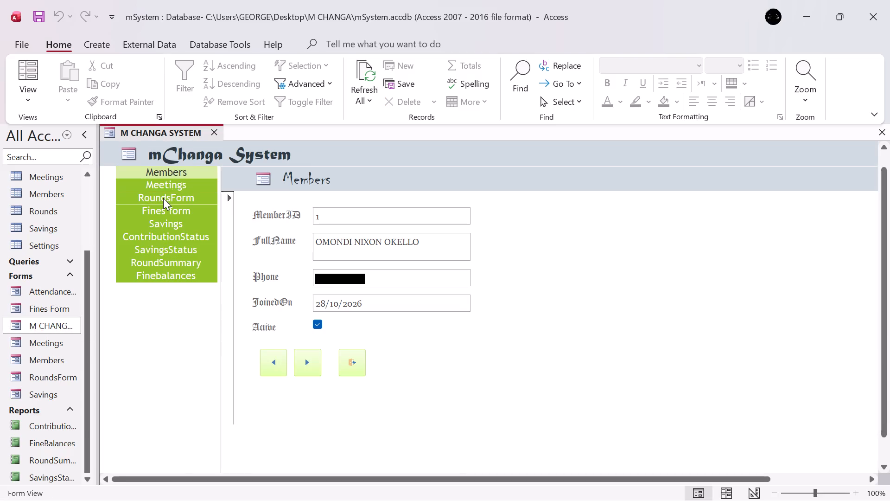
{"action": "left_click", "coordinate": [163, 198]}
{"action": "left_click", "coordinate": [163, 198]}
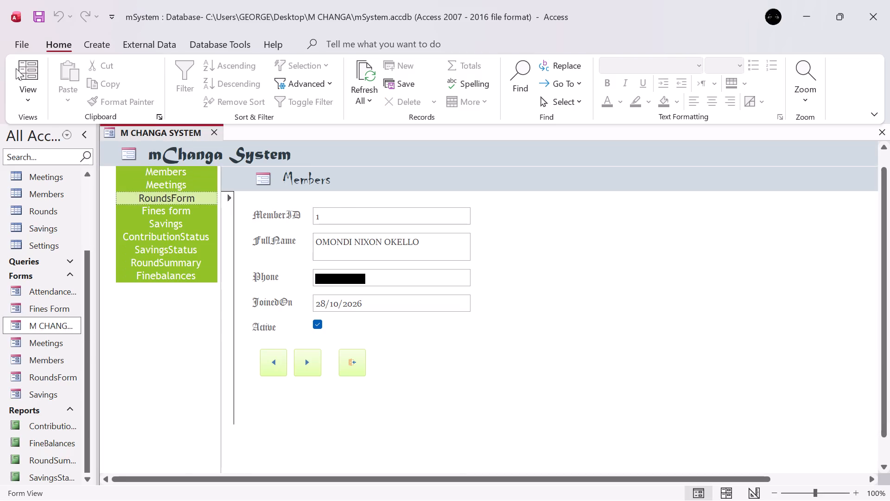
In Design View, add a new navigation button named RoundsForm below Finebalances on the M CHANGA SYSTEM form.
{"action": "left_click", "coordinate": [33, 95]}
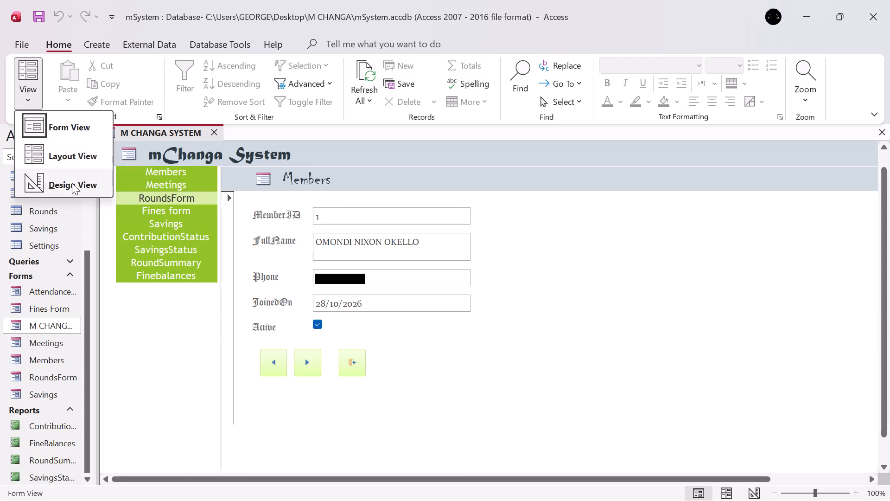
{"action": "left_click", "coordinate": [72, 183]}
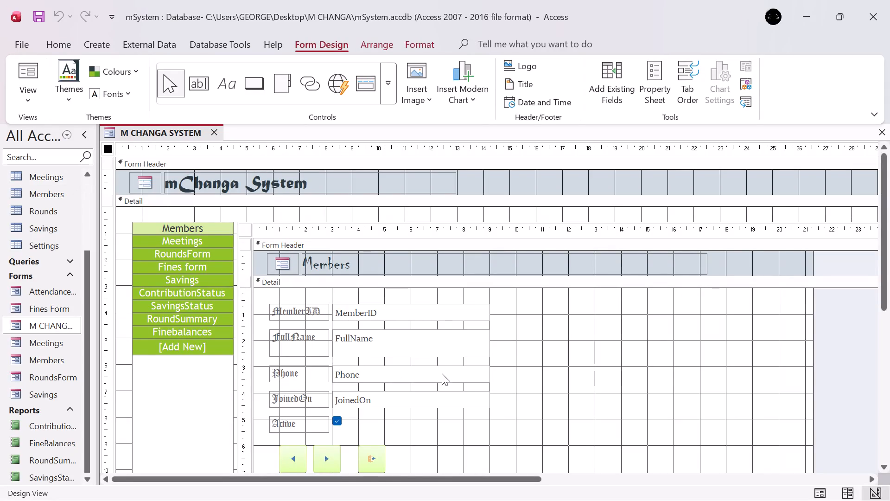
{"action": "left_click", "coordinate": [177, 253]}
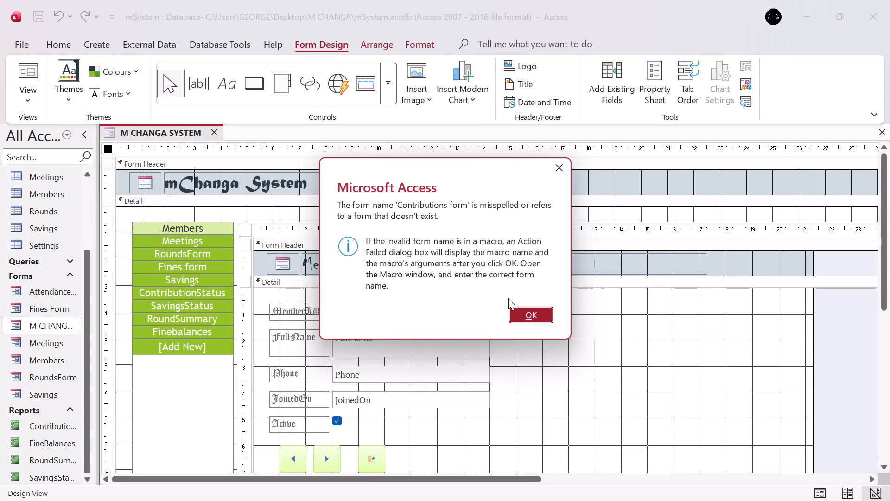
{"action": "left_click", "coordinate": [533, 315]}
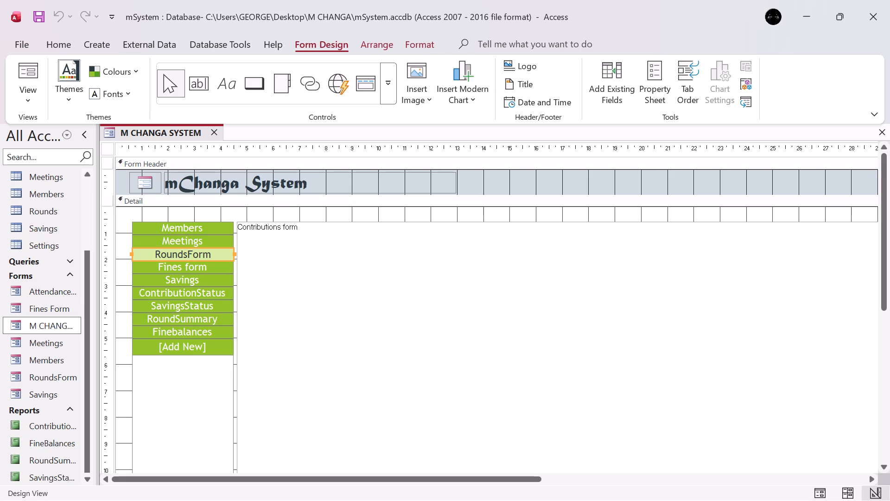
{"action": "left_click", "coordinate": [190, 348]}
{"action": "left_click", "coordinate": [211, 348]}
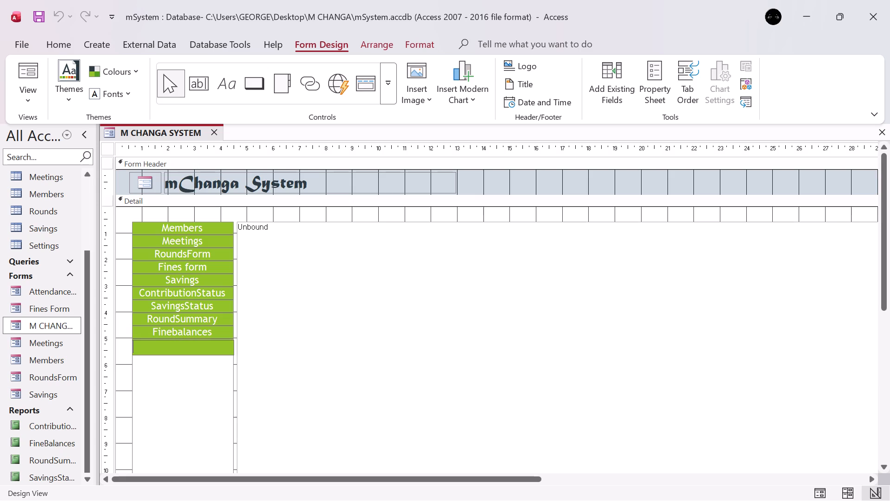
{"action": "key", "text": "BackSpace"}
{"action": "key", "text": "shift+r"}
{"action": "type", "text": "oun"}
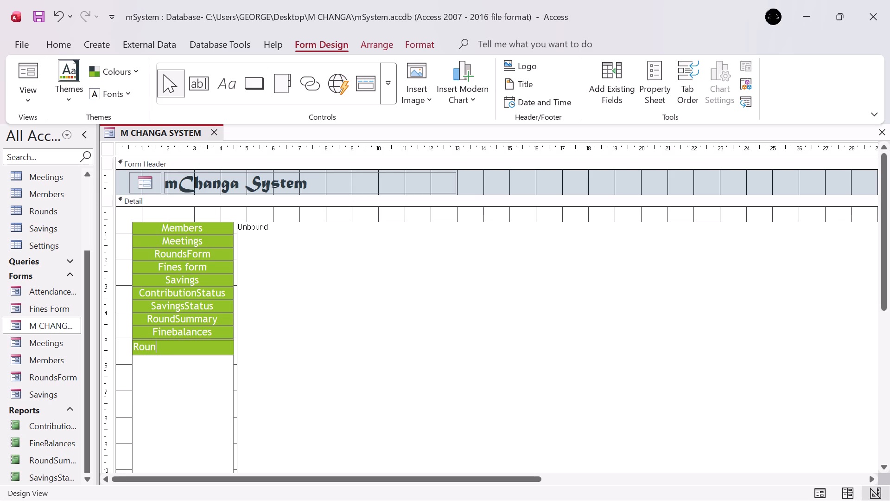
{"action": "type", "text": "ds"}
{"action": "key", "text": "shift+f"}
{"action": "type", "text": "orm"}
{"action": "key", "text": "Return"}
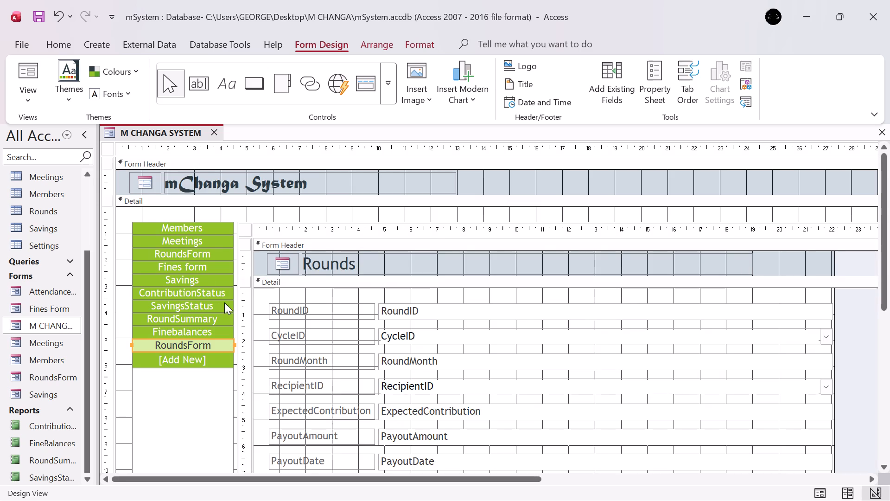
Delete the old RoundsForm navigation button between Meetings and Fines form, which still targets the missing Contributions form.
{"action": "left_click", "coordinate": [191, 253]}
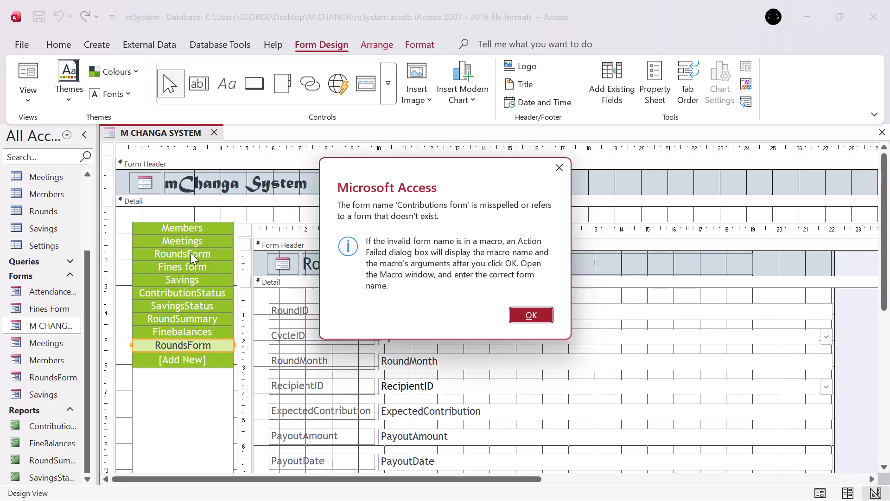
{"action": "left_click", "coordinate": [542, 315]}
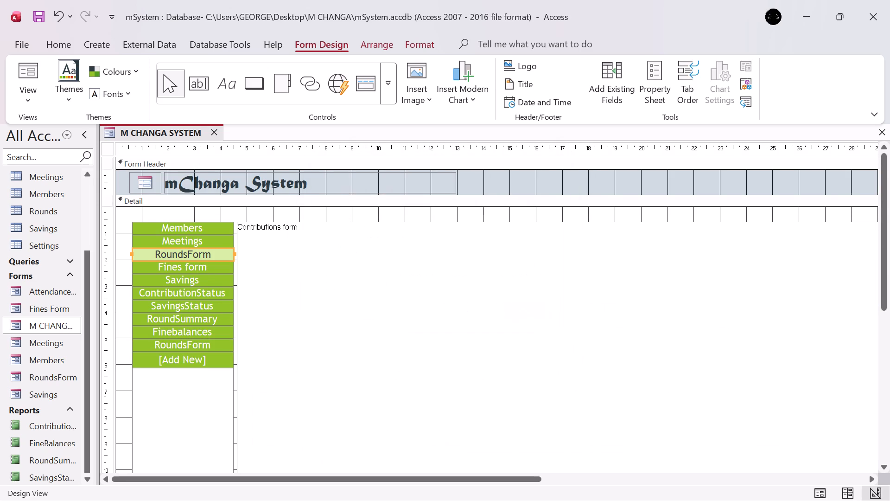
{"action": "key", "text": "Delete"}
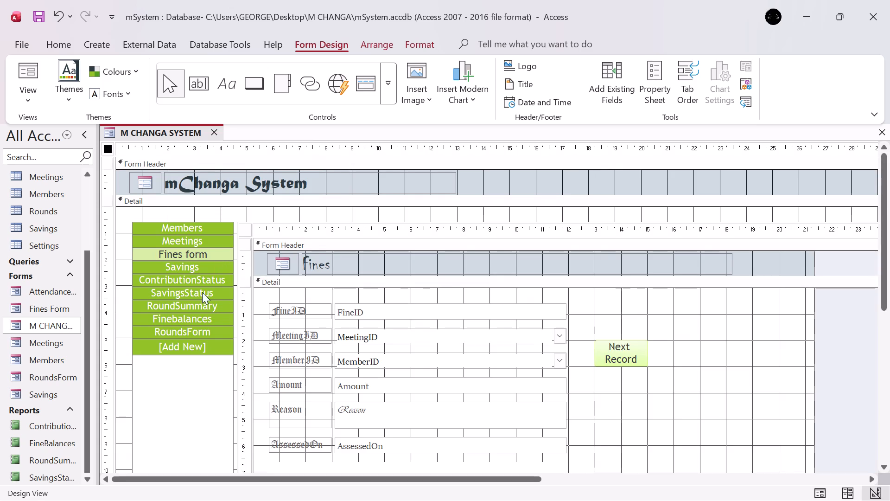
Move the remaining RoundsForm navigation button up from below Finebalances to between Meetings and Fines form.
{"action": "left_click", "coordinate": [187, 332]}
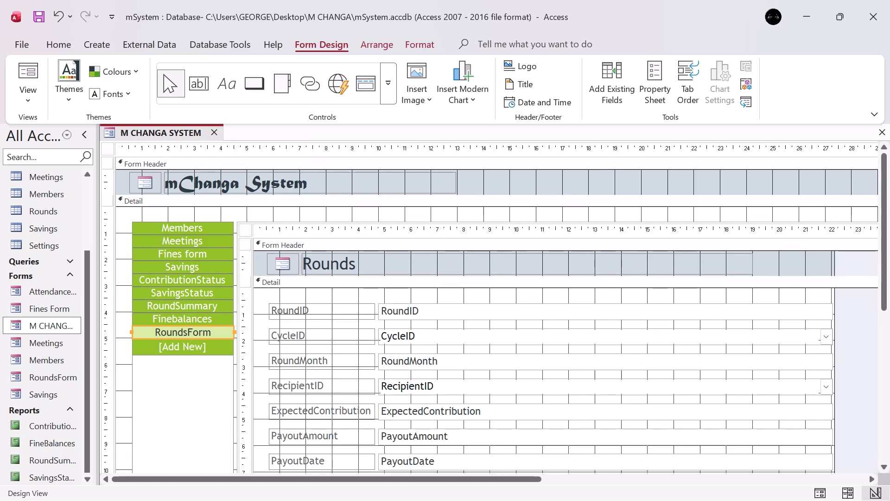
{"action": "left_click", "coordinate": [204, 333]}
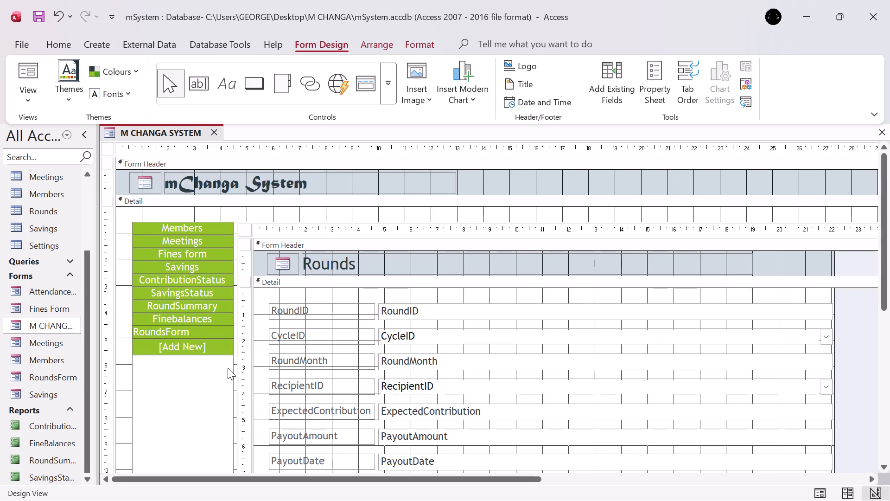
{"action": "left_click", "coordinate": [169, 317]}
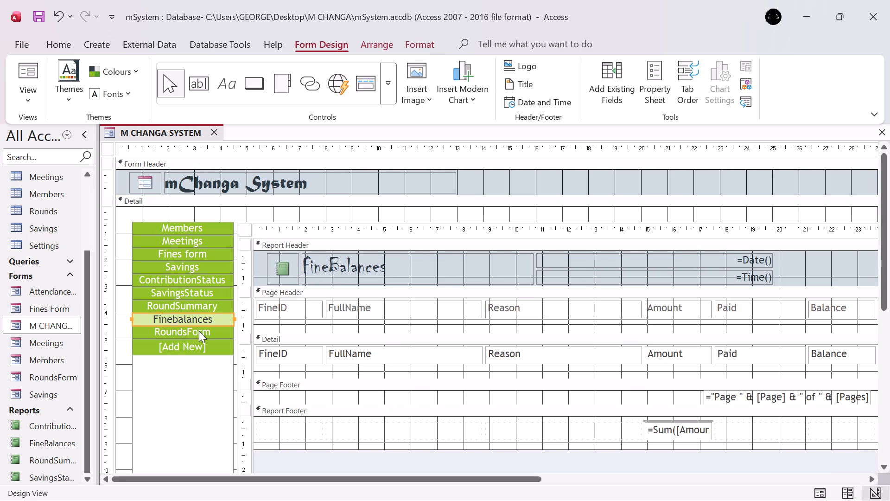
{"action": "left_click", "coordinate": [199, 331]}
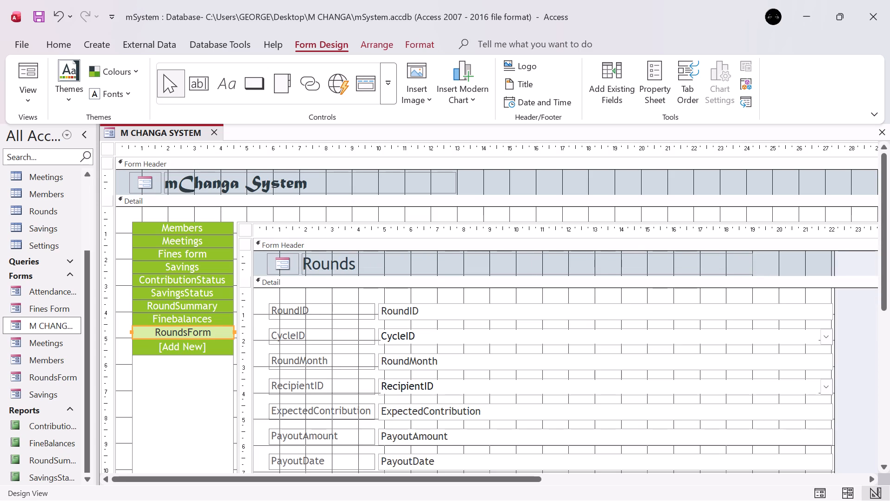
{"action": "left_click_drag", "start_coordinate": [210, 326], "coordinate": [212, 301]}
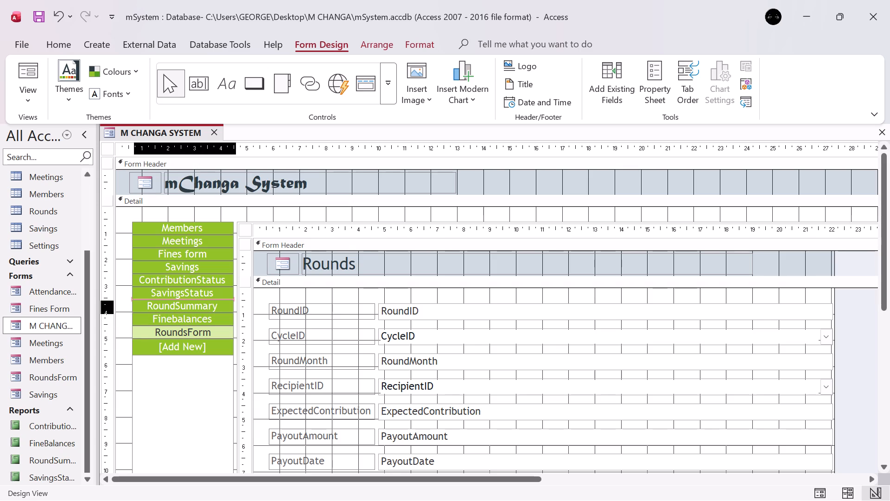
{"action": "left_click_drag", "start_coordinate": [212, 301], "coordinate": [215, 254]}
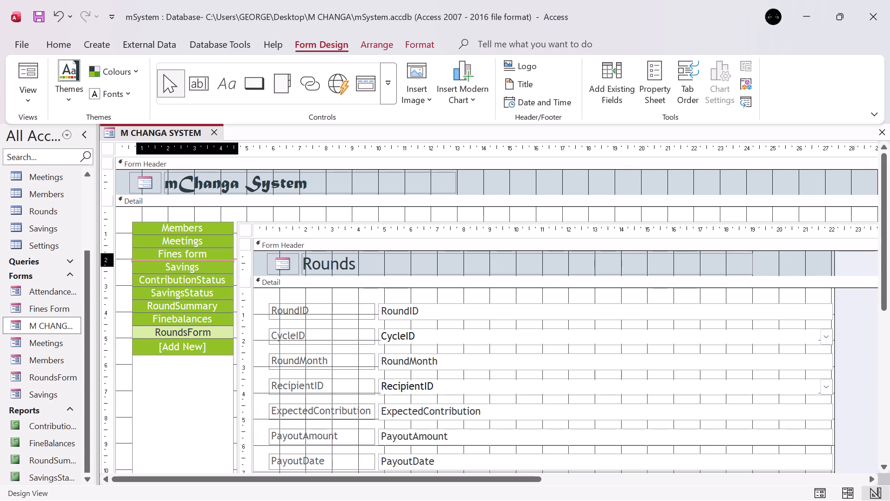
{"action": "left_click_drag", "start_coordinate": [215, 254], "coordinate": [216, 258]}
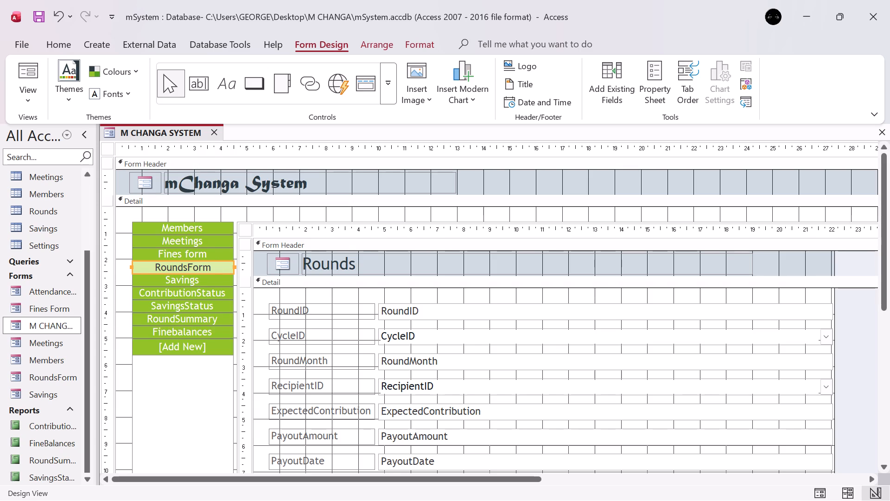
{"action": "left_click_drag", "start_coordinate": [214, 261], "coordinate": [215, 251]}
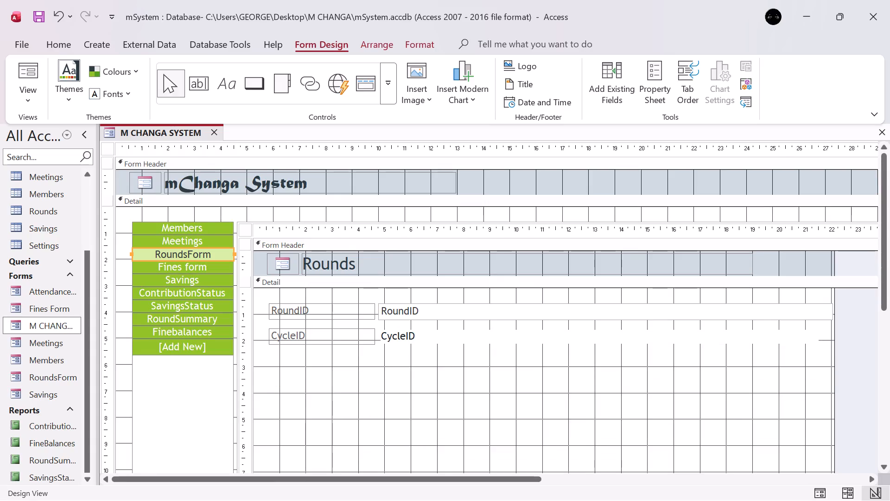
Switch the M CHANGA SYSTEM form to Form View and review round 3's details and contribution rows in RoundsForm.
{"action": "left_click", "coordinate": [27, 66]}
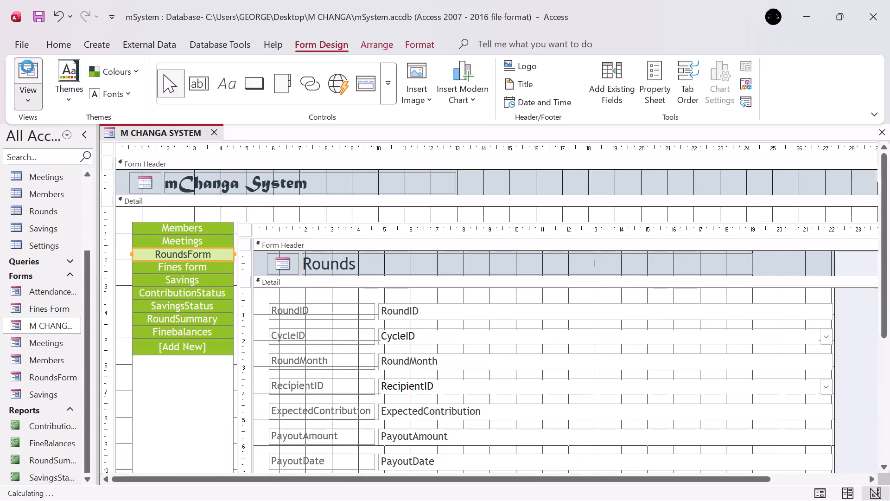
{"action": "left_click", "coordinate": [170, 193]}
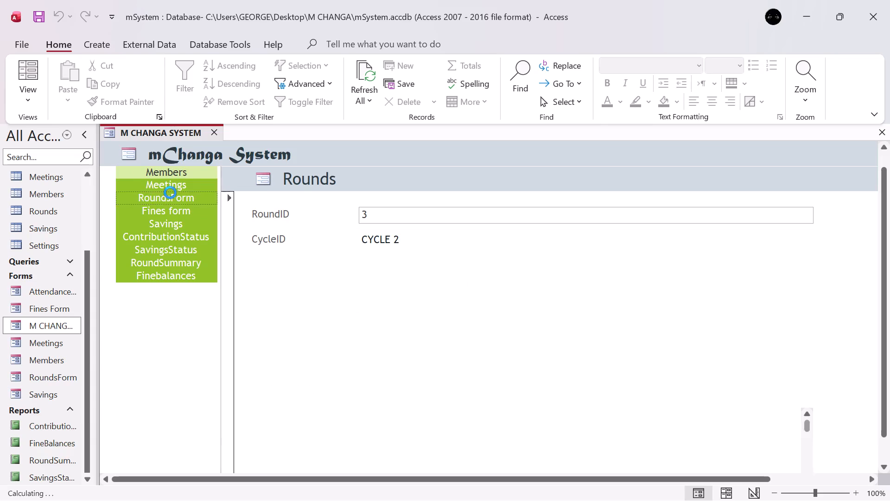
{"action": "scroll", "coordinate": [499, 367], "scroll_direction": "down", "scroll_amount": 8}
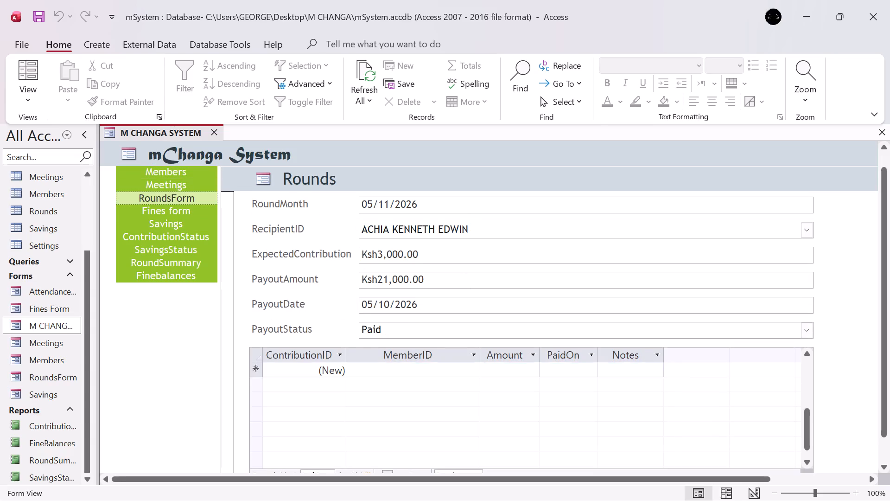
{"action": "scroll", "coordinate": [499, 367], "scroll_direction": "up", "scroll_amount": 20}
{"action": "scroll", "coordinate": [499, 367], "scroll_direction": "up", "scroll_amount": 9}
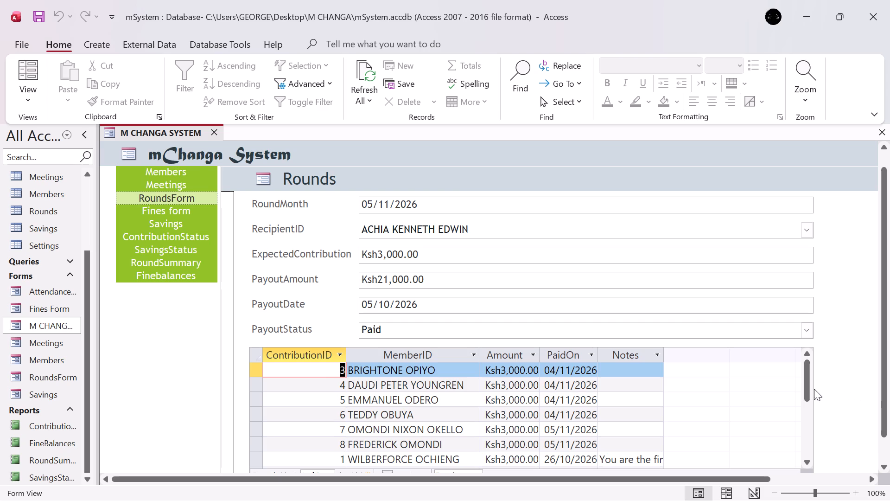
{"action": "left_click_drag", "start_coordinate": [808, 388], "coordinate": [810, 397]}
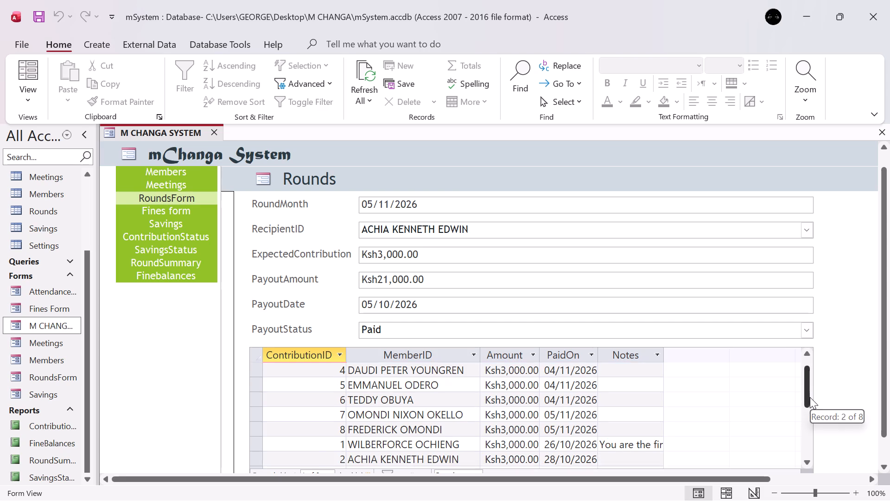
{"action": "left_click_drag", "start_coordinate": [810, 397], "coordinate": [810, 374]}
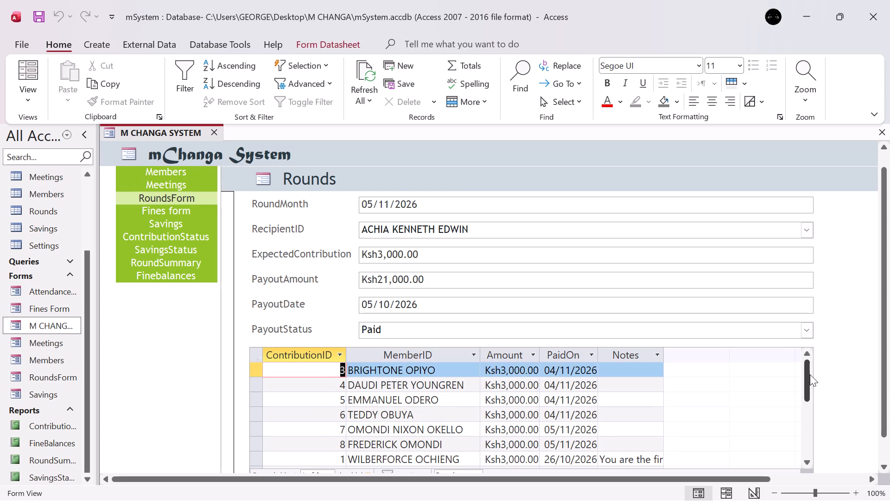
Clear the Notes text of the contribution with ContributionID 1 in the round 3 contributions subform.
{"action": "left_click", "coordinate": [642, 461]}
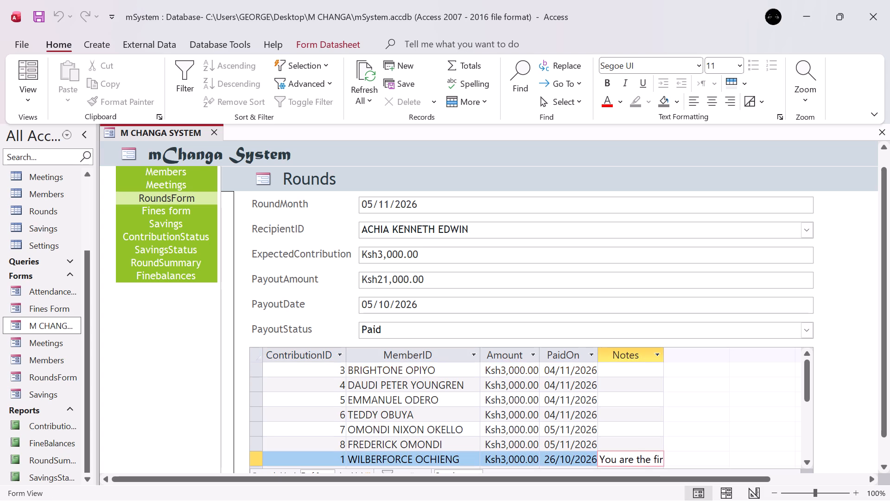
{"action": "key", "text": "Delete"}
{"action": "key", "text": "Delete"}
{"action": "key", "text": "Delete"}
{"action": "key", "text": "Delete"}
{"action": "key", "text": "Delete"}
{"action": "key", "text": "Delete"}
{"action": "key", "text": "Delete"}
{"action": "key", "text": "Delete"}
{"action": "key", "text": "Delete"}
{"action": "key", "text": "Delete"}
{"action": "key", "text": "Delete"}
{"action": "key", "text": "Delete"}
{"action": "key", "text": "Delete"}
{"action": "key", "text": "Delete"}
{"action": "key", "text": "Delete"}
{"action": "key", "text": "Delete"}
{"action": "key", "text": "Delete"}
{"action": "key", "text": "Delete"}
{"action": "key", "text": "Delete"}
{"action": "key", "text": "Delete"}
{"action": "key", "text": "Delete"}
{"action": "key", "text": "Delete"}
{"action": "key", "text": "Delete"}
{"action": "key", "text": "Delete"}
{"action": "key", "text": "Delete"}
{"action": "key", "text": "BackSpace"}
{"action": "key", "text": "BackSpace"}
{"action": "key", "text": "BackSpace"}
{"action": "key", "text": "BackSpace"}
{"action": "key", "text": "BackSpace"}
{"action": "key", "text": "BackSpace"}
{"action": "key", "text": "BackSpace"}
{"action": "key", "text": "BackSpace"}
{"action": "key", "text": "BackSpace"}
{"action": "key", "text": "BackSpace"}
{"action": "key", "text": "BackSpace"}
{"action": "key", "text": "BackSpace"}
{"action": "key", "text": "BackSpace"}
{"action": "key", "text": "BackSpace"}
{"action": "key", "text": "BackSpace"}
{"action": "key", "text": "BackSpace"}
{"action": "key", "text": "BackSpace"}
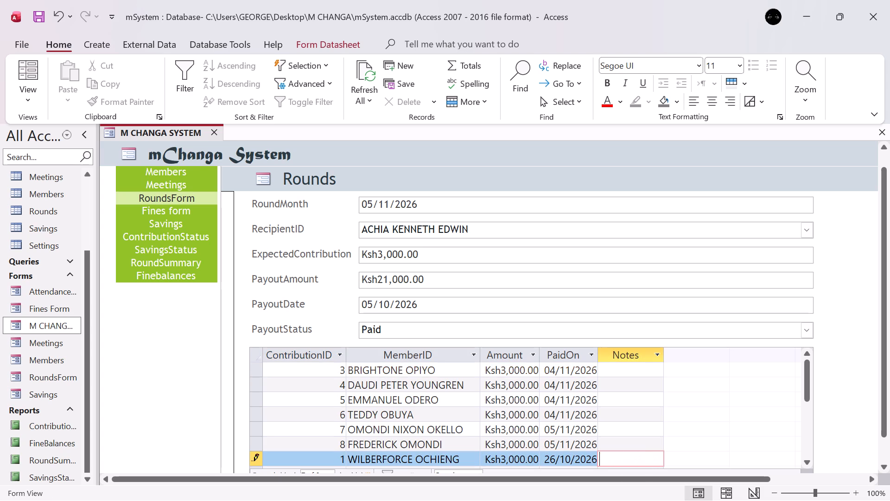
{"action": "left_click", "coordinate": [619, 398]}
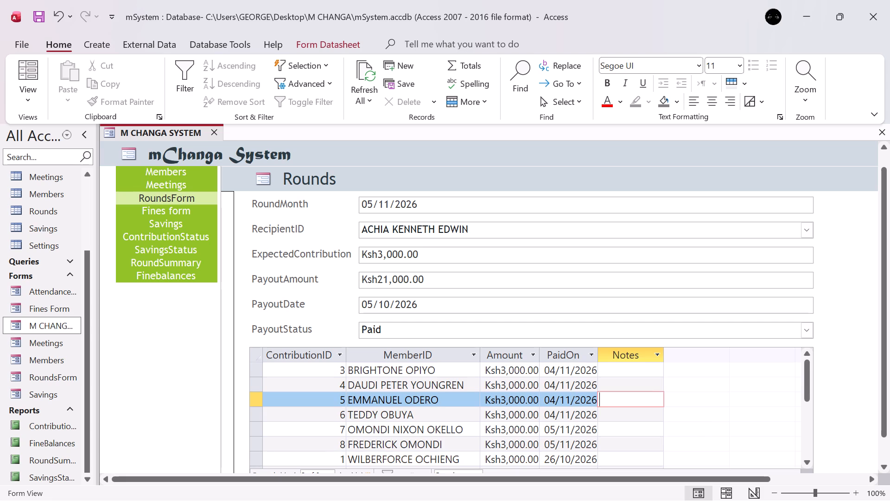
Open the RoundSummary report.
{"action": "double_click", "coordinate": [61, 462]}
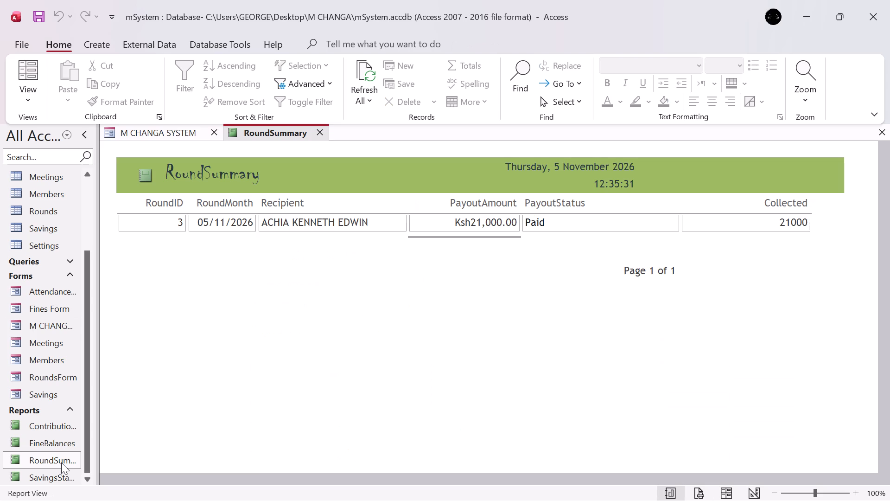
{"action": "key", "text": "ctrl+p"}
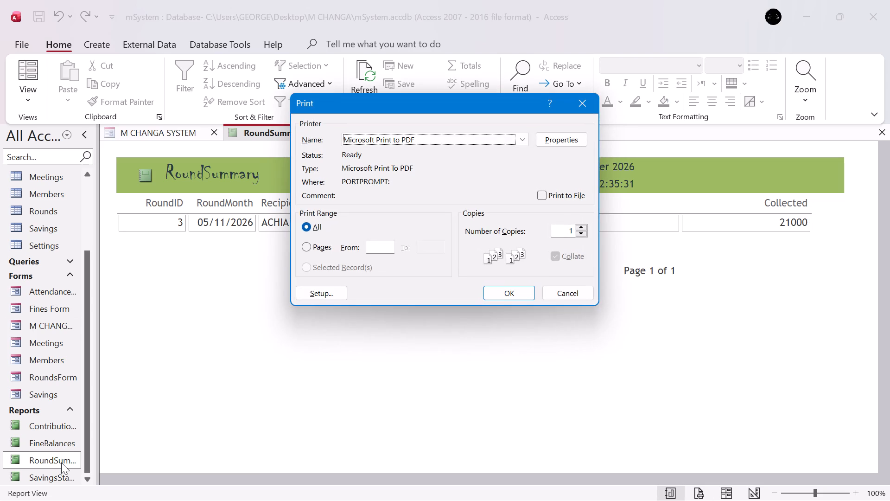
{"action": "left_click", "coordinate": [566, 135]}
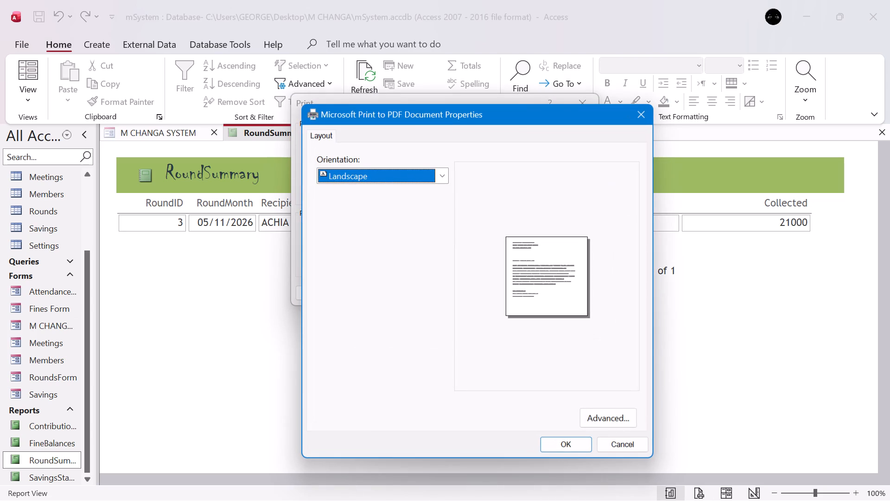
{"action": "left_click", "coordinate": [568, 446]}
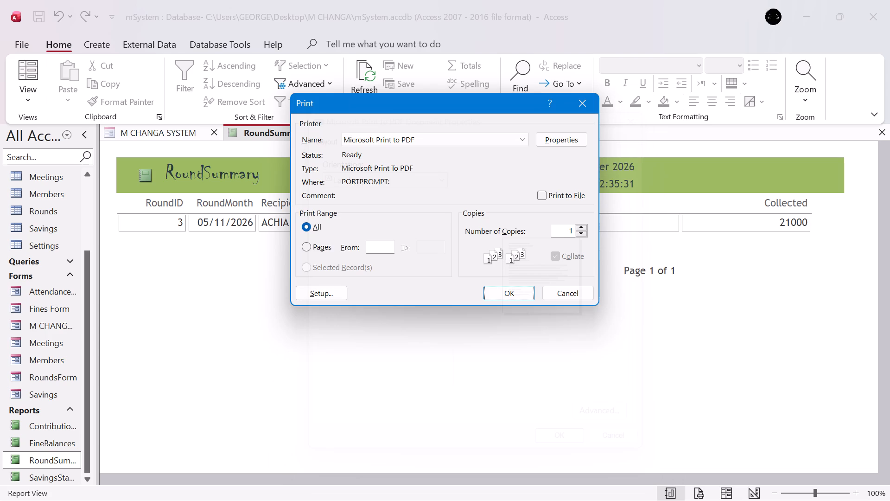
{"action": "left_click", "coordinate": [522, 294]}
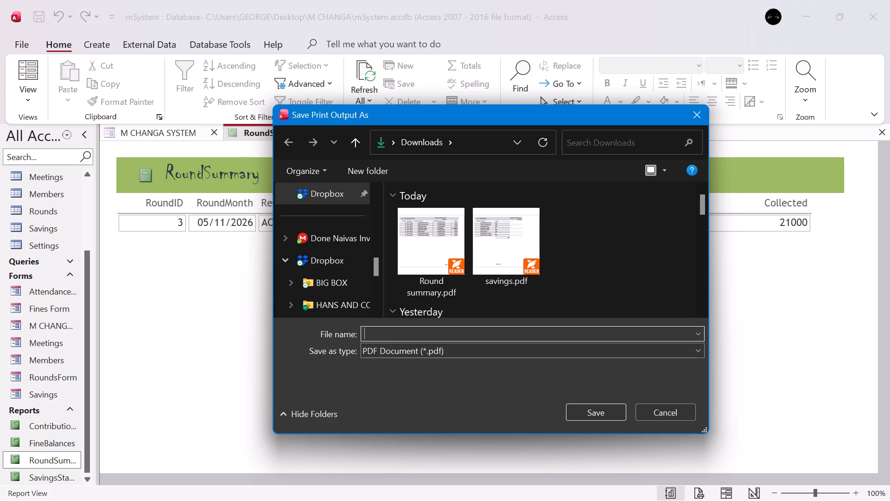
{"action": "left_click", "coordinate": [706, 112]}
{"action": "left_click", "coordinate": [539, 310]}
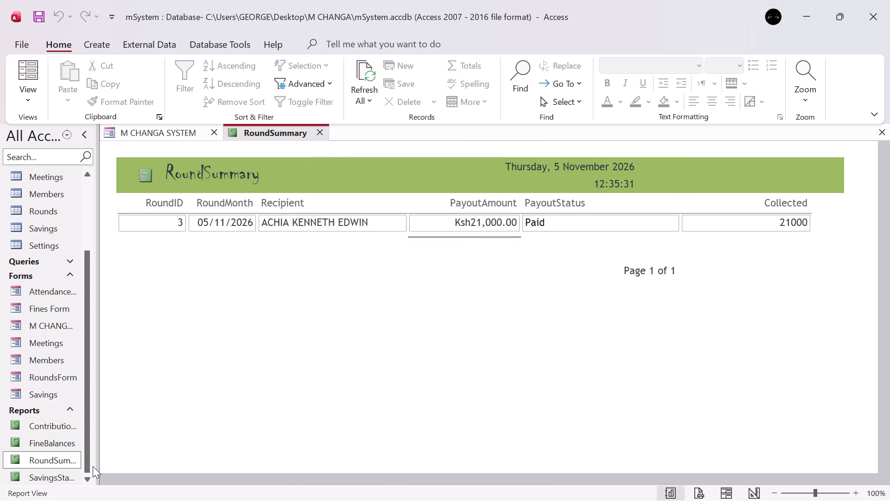
Open the ContributionStatus report and print it to PDF in Downloads with the file name november round.
{"action": "left_click", "coordinate": [54, 447]}
{"action": "double_click", "coordinate": [67, 424]}
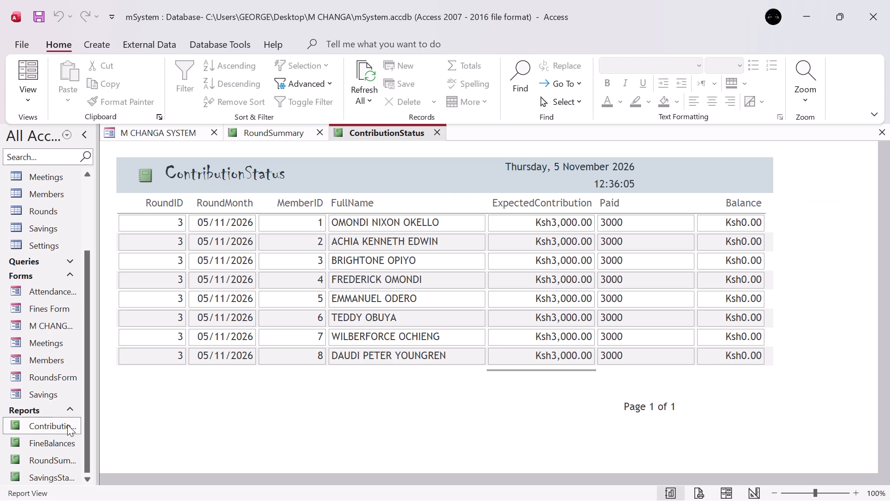
{"action": "key", "text": "ctrl+p"}
{"action": "left_click", "coordinate": [568, 139]}
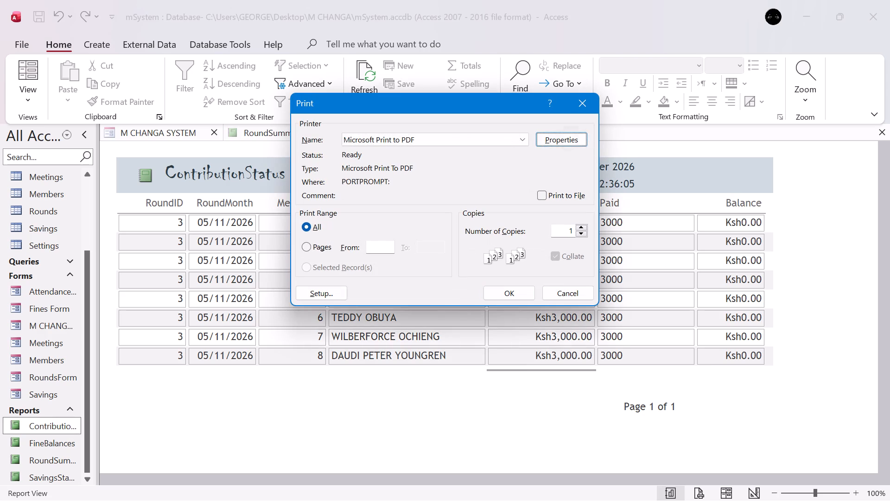
{"action": "left_click", "coordinate": [563, 445]}
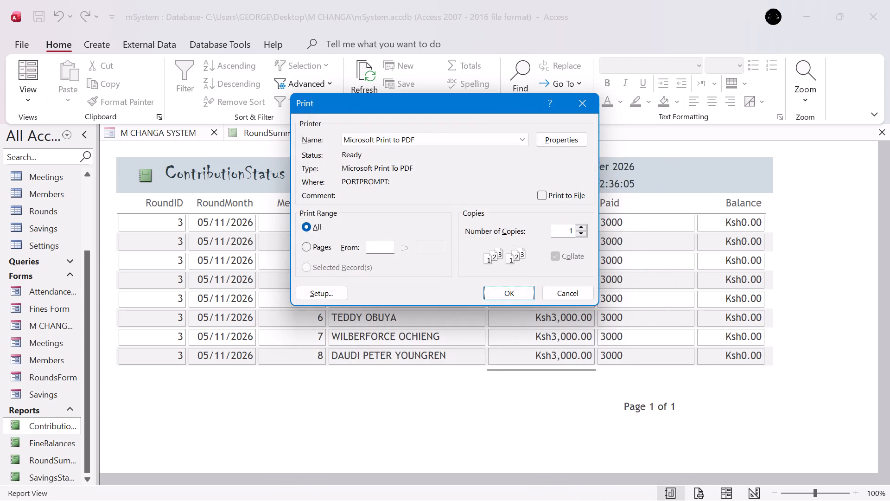
{"action": "left_click", "coordinate": [514, 290]}
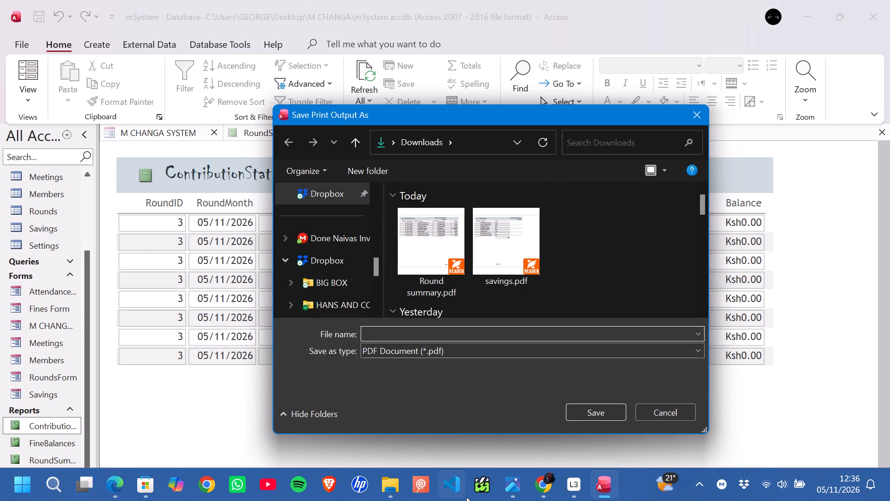
{"action": "type", "text": "nove"}
{"action": "type", "text": "mber"}
{"action": "key", "text": "space"}
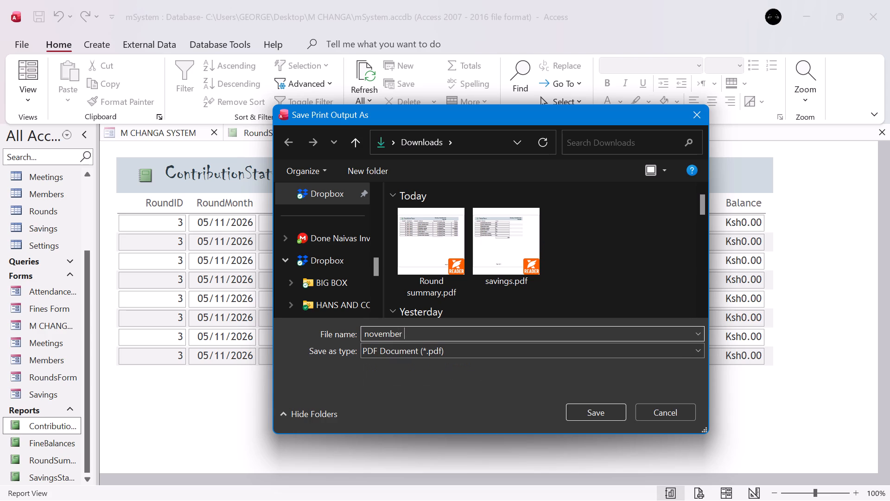
{"action": "type", "text": "rou"}
{"action": "type", "text": "nd"}
{"action": "key", "text": "Return"}
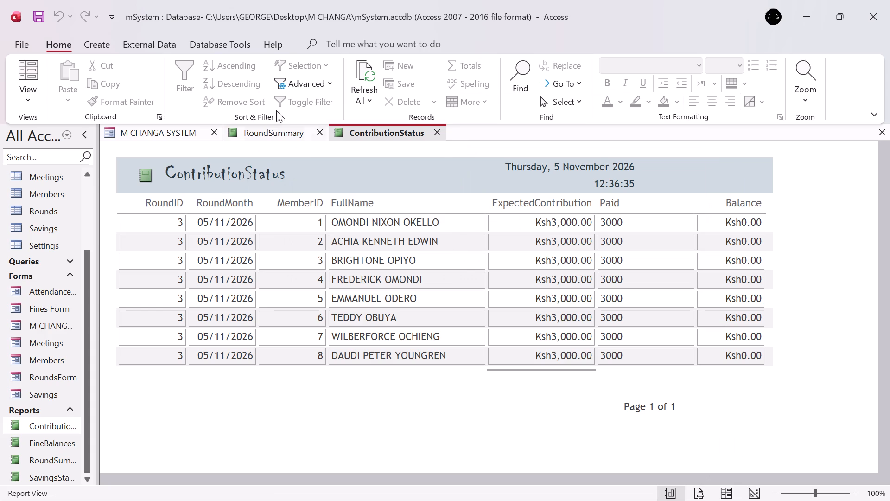
Open the FineBalances report.
{"action": "double_click", "coordinate": [49, 443]}
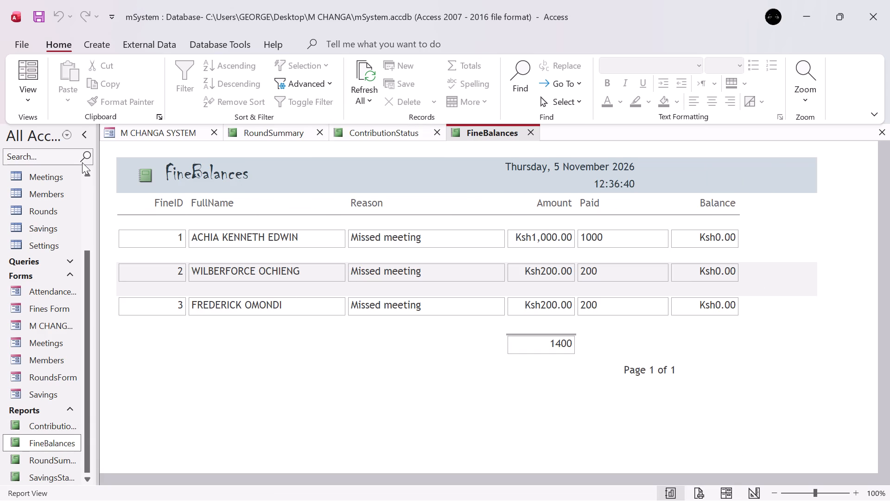
Check the page orientation and print the FineBalances report to PDF in Downloads with the file name fines.
{"action": "key", "text": "ctrl+p"}
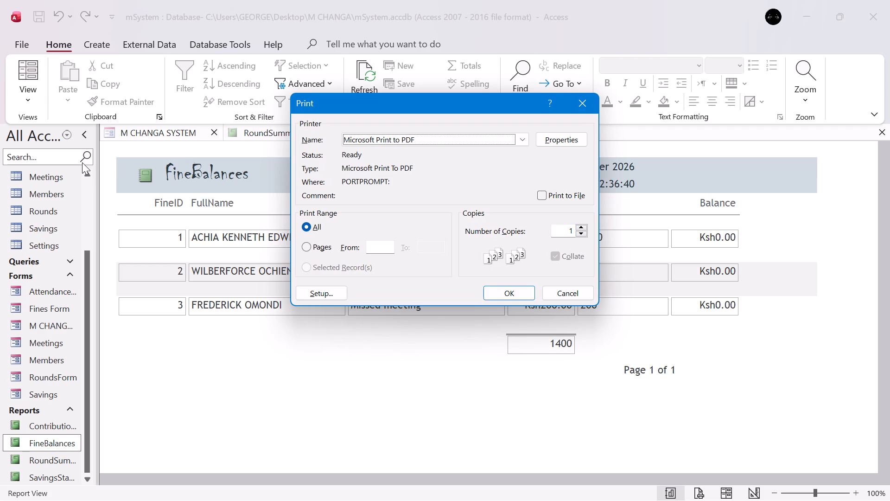
{"action": "left_click", "coordinate": [559, 135]}
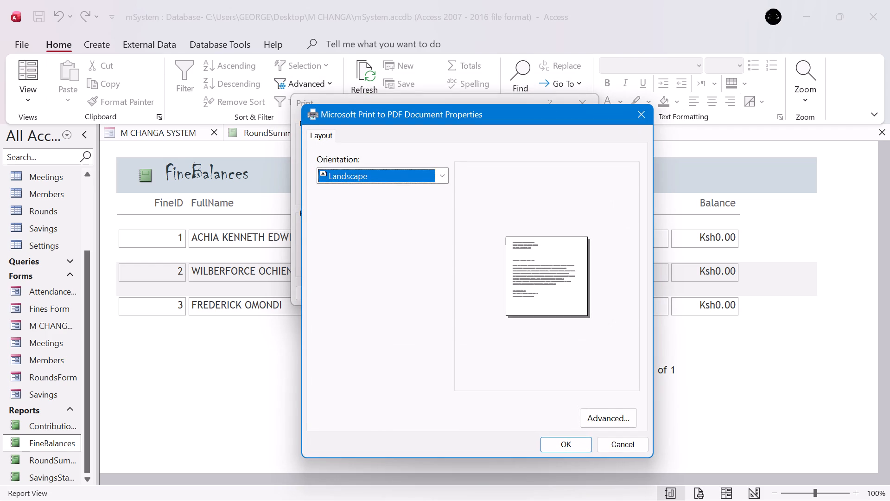
{"action": "left_click", "coordinate": [640, 116]}
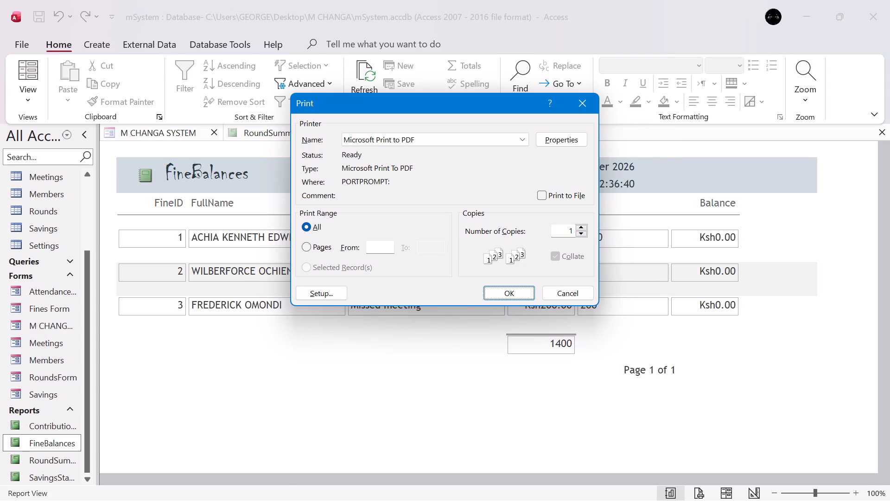
{"action": "left_click", "coordinate": [565, 134]}
{"action": "left_click", "coordinate": [562, 443]}
{"action": "left_click", "coordinate": [501, 300]}
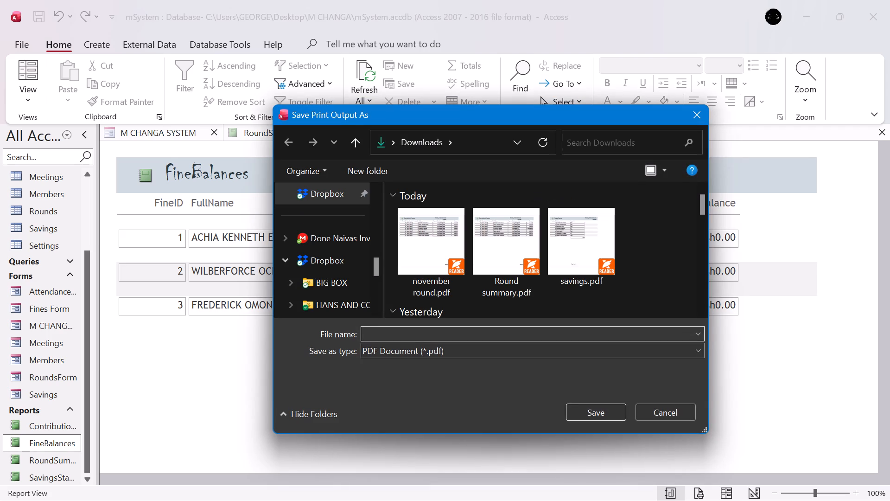
{"action": "type", "text": "fines"}
{"action": "key", "text": "Return"}
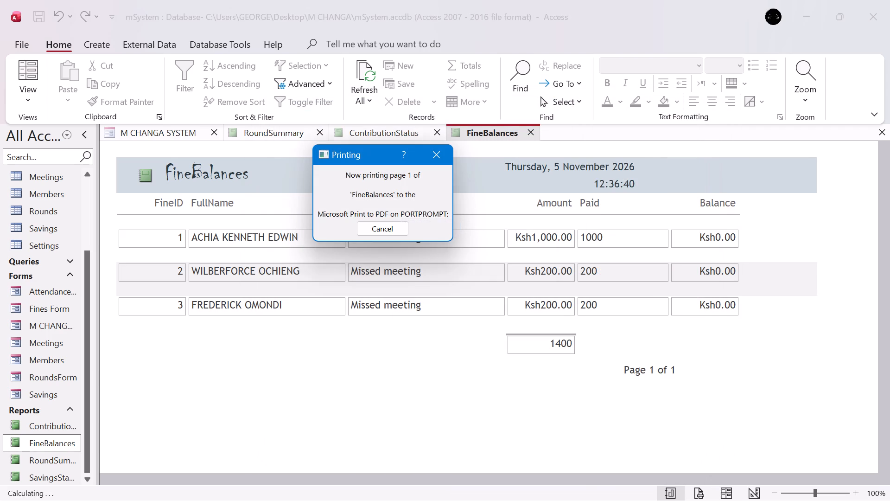
Open the SavingsStatus report and print it to PDF in landscape as savings in Downloads, replacing the existing file.
{"action": "left_click", "coordinate": [59, 479]}
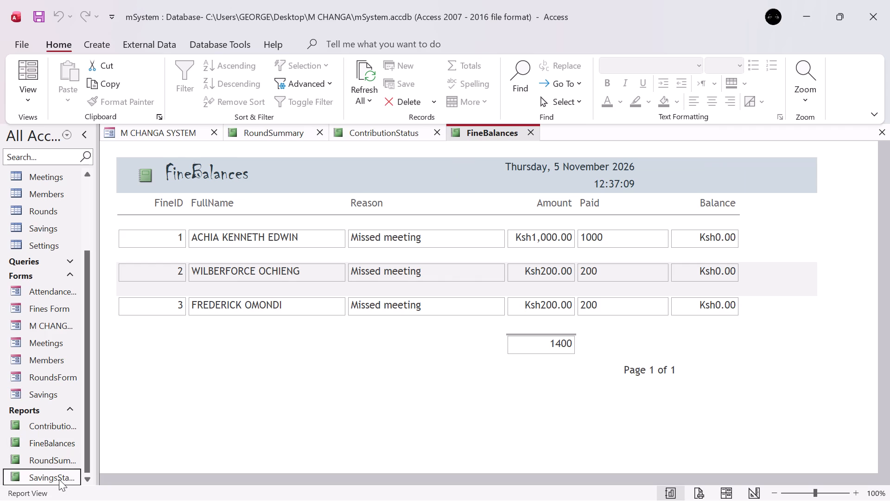
{"action": "double_click", "coordinate": [59, 479]}
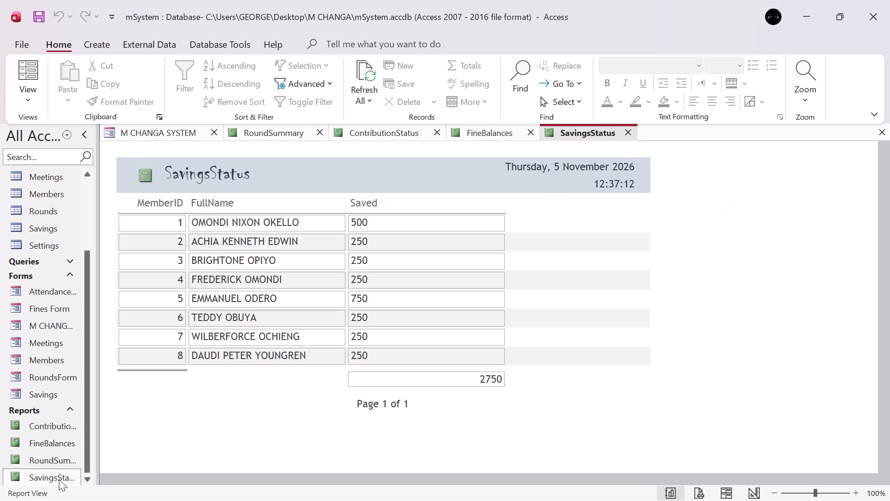
{"action": "key", "text": "ctrl+p"}
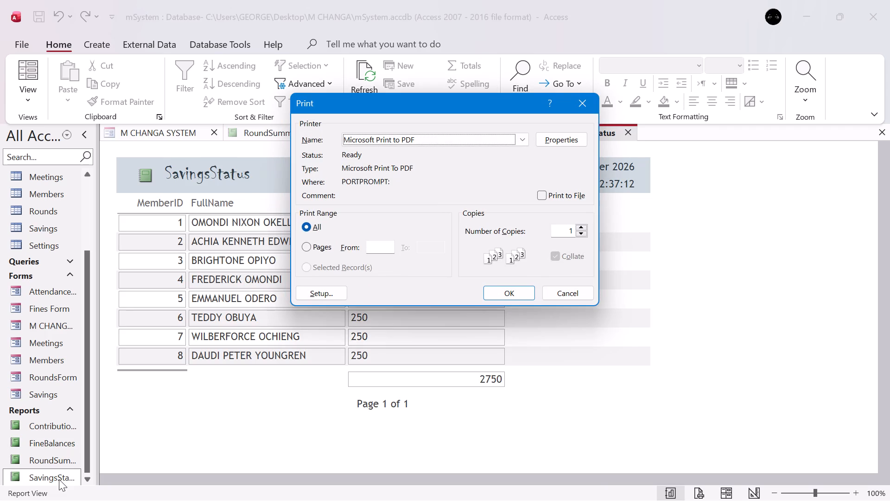
{"action": "left_click", "coordinate": [570, 137]}
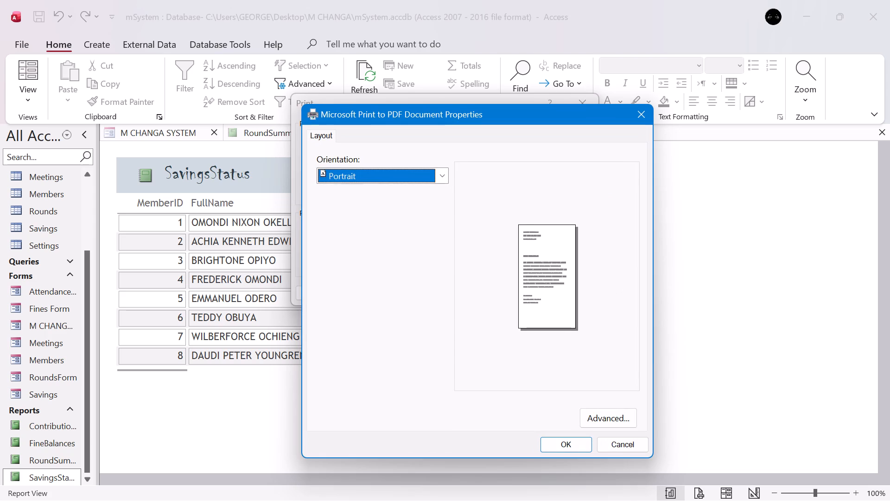
{"action": "left_click", "coordinate": [443, 167]}
{"action": "left_click", "coordinate": [372, 189]}
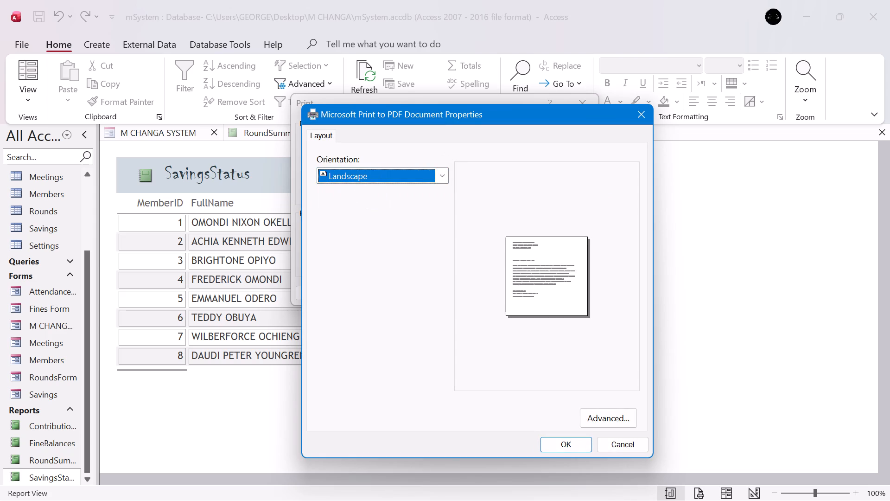
{"action": "left_click", "coordinate": [570, 447]}
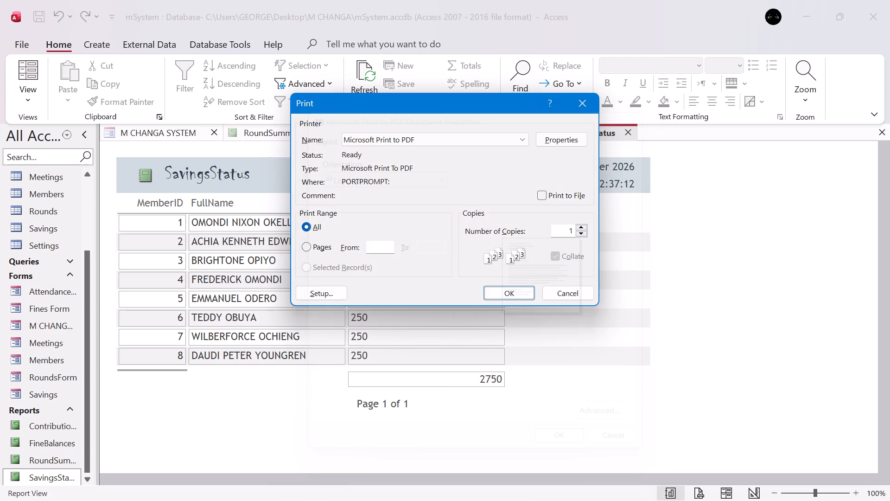
{"action": "left_click", "coordinate": [517, 289]}
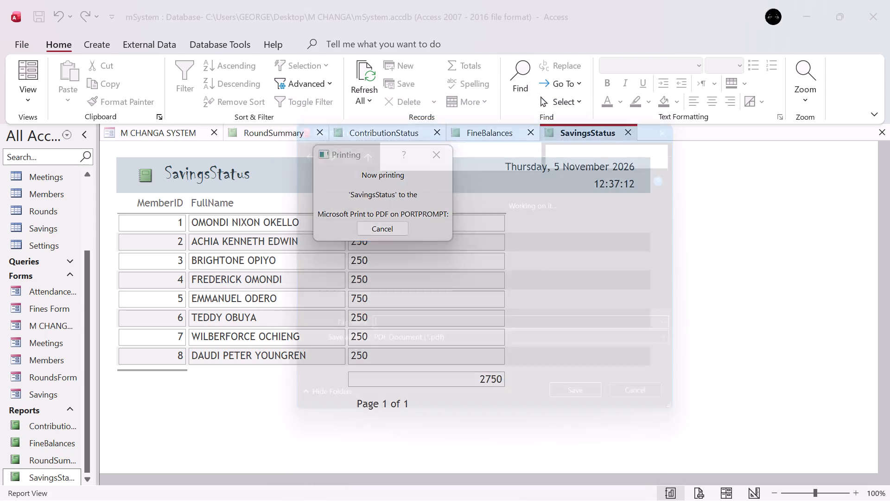
{"action": "type", "text": "sa"}
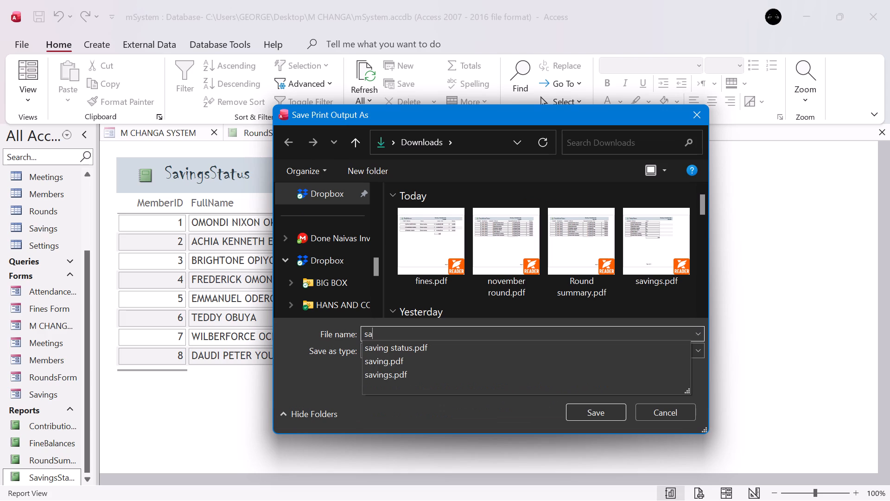
{"action": "type", "text": "vin"}
{"action": "key", "text": "s"}
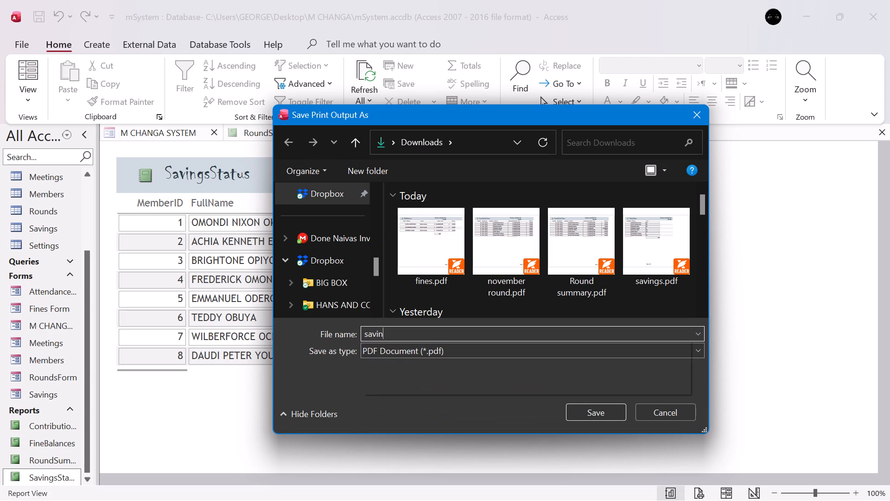
{"action": "key", "text": "BackSpace"}
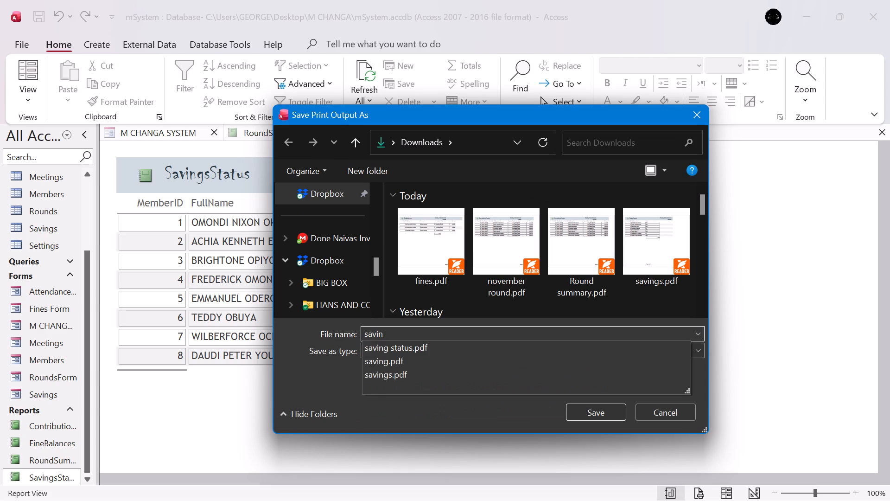
{"action": "type", "text": "gs"}
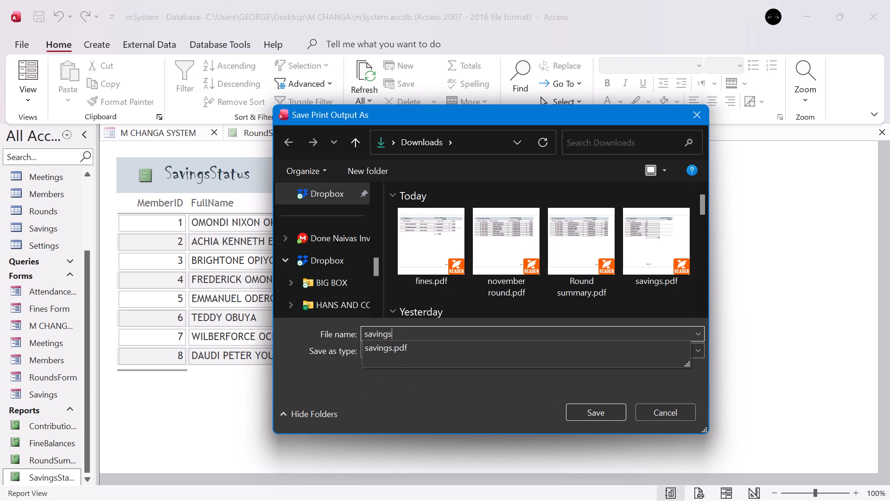
{"action": "key", "text": "Return"}
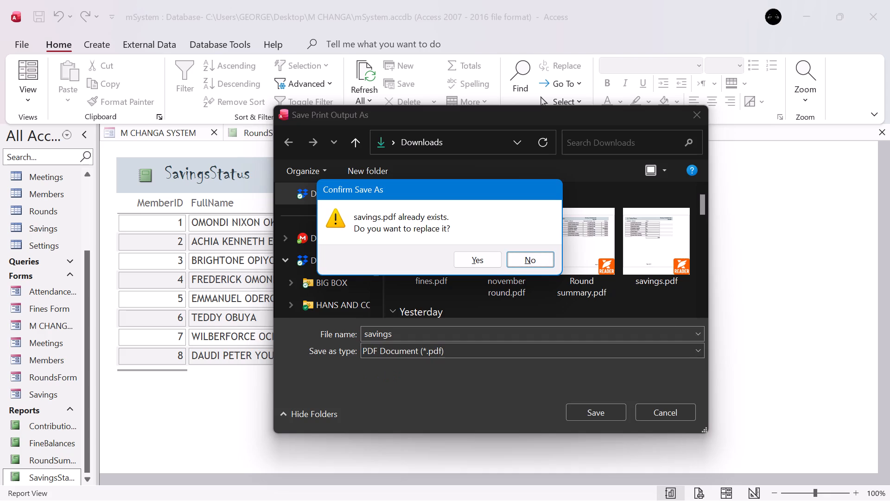
{"action": "left_click", "coordinate": [483, 263]}
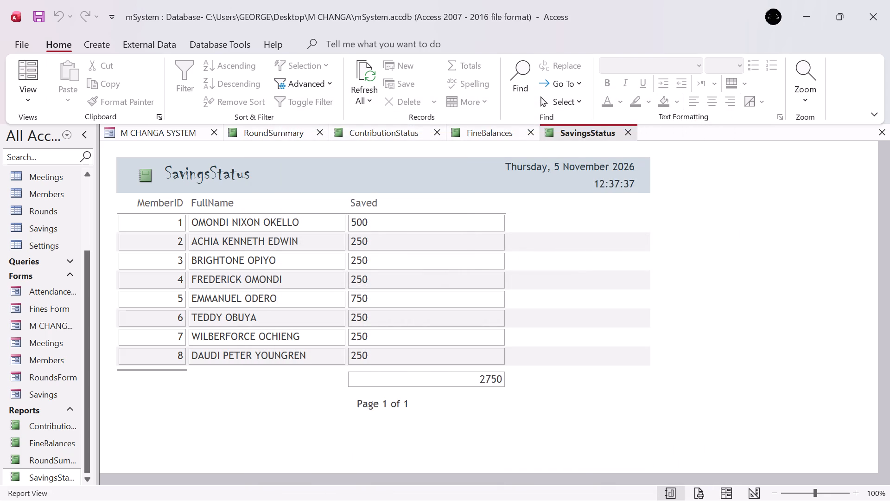
Switch to the Downloads folder in File Explorer and review the exported fines, november round and savings PDFs.
{"action": "left_click", "coordinate": [387, 495]}
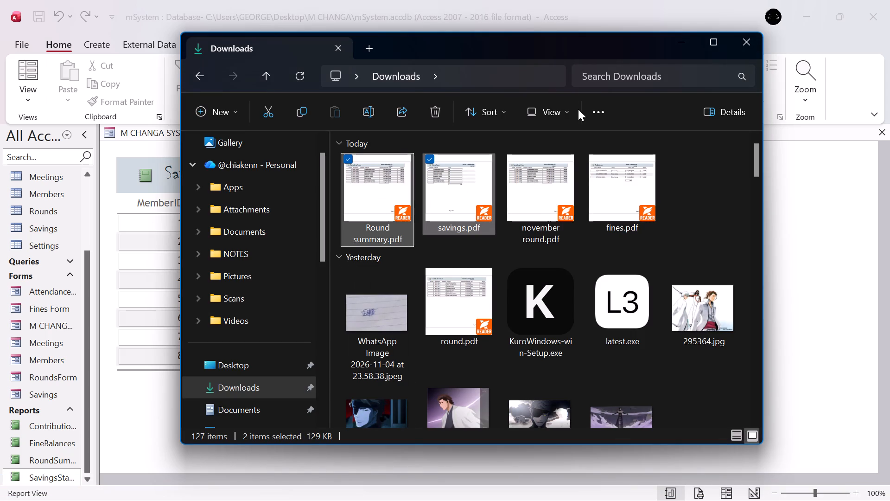
{"action": "double_click", "coordinate": [604, 180]}
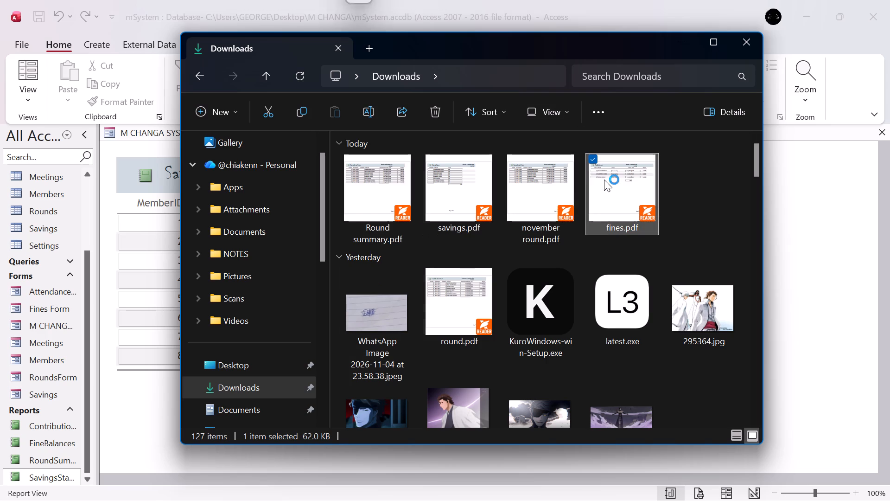
{"action": "double_click", "coordinate": [604, 180]}
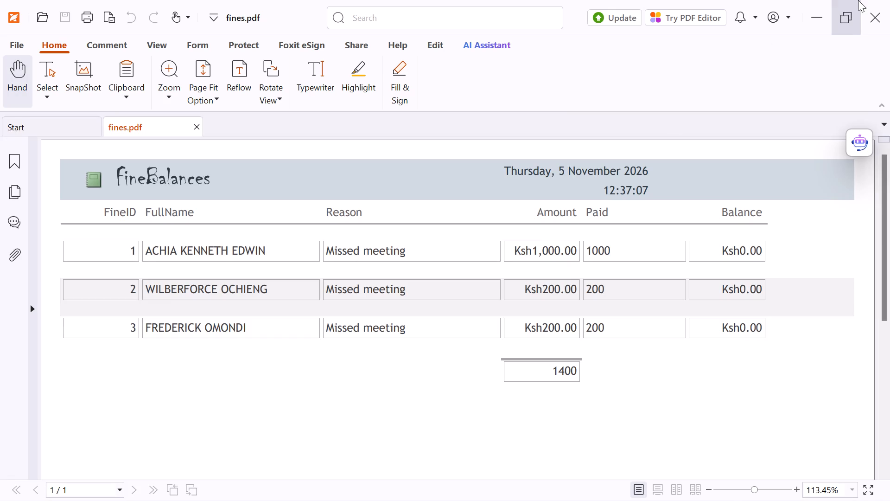
{"action": "left_click", "coordinate": [889, 0]}
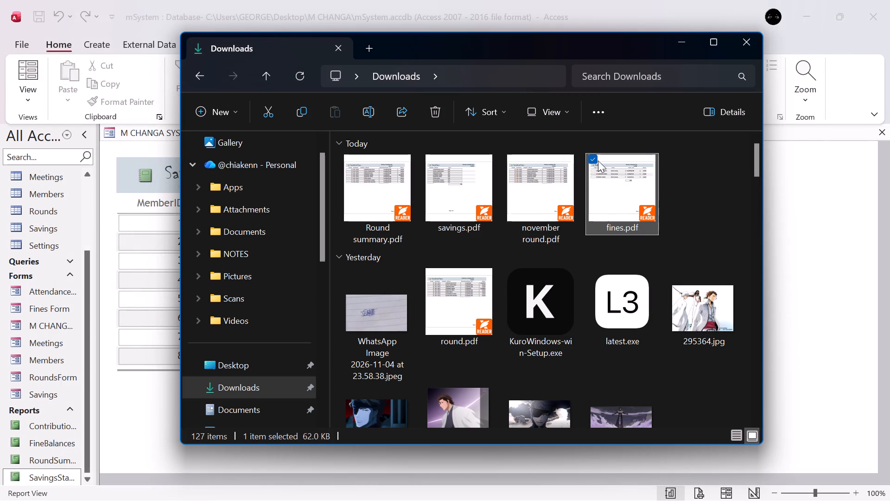
{"action": "double_click", "coordinate": [561, 184]}
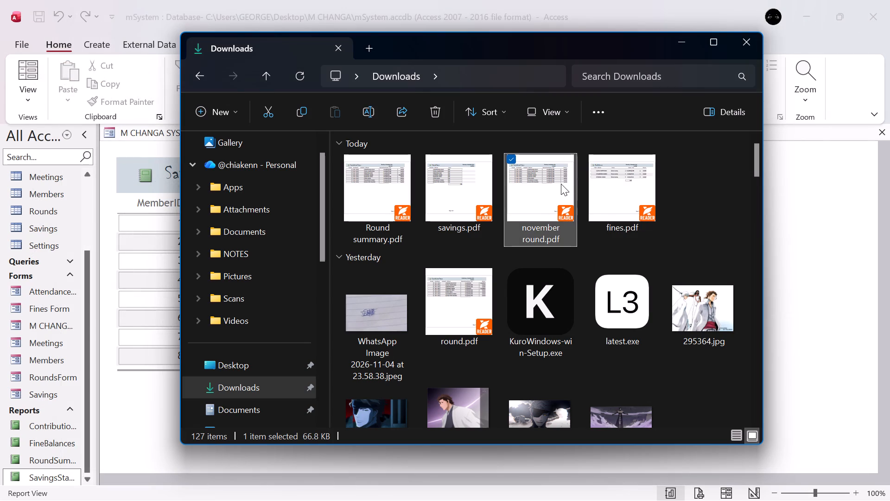
{"action": "double_click", "coordinate": [545, 196]}
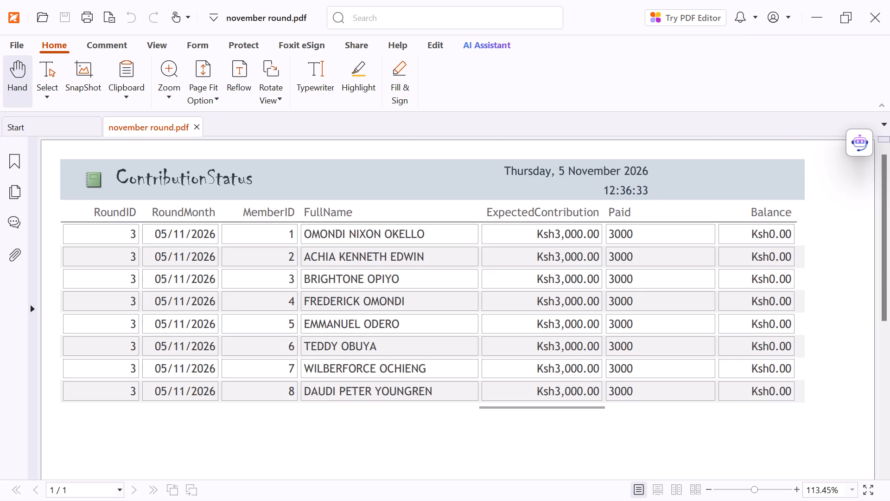
{"action": "left_click", "coordinate": [889, 13]}
{"action": "double_click", "coordinate": [472, 203]}
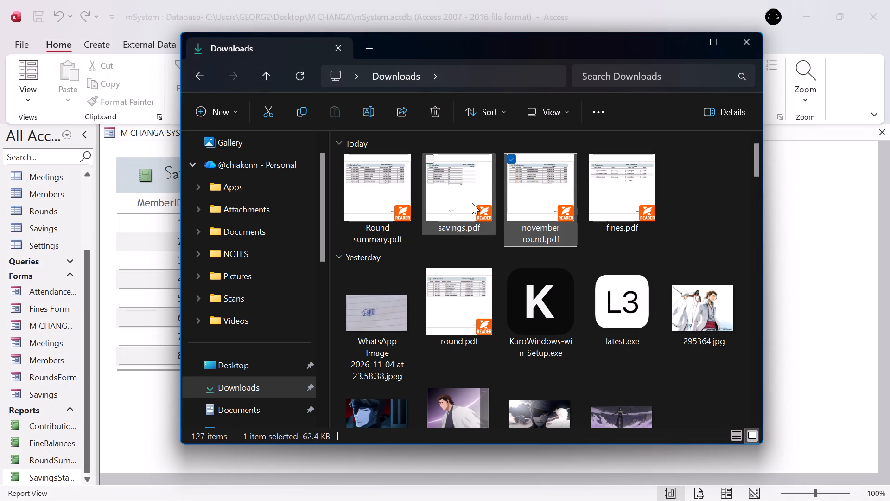
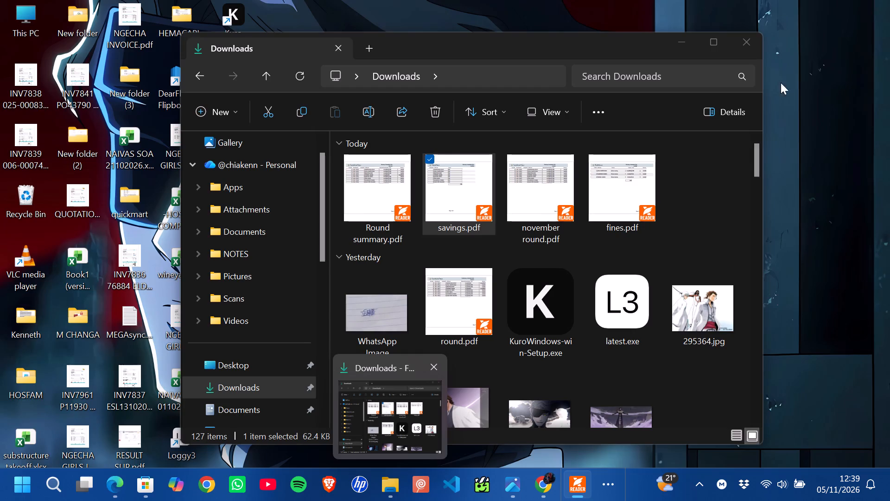
Close the PDF reader window showing the savings report.
{"action": "left_click", "coordinate": [889, 0]}
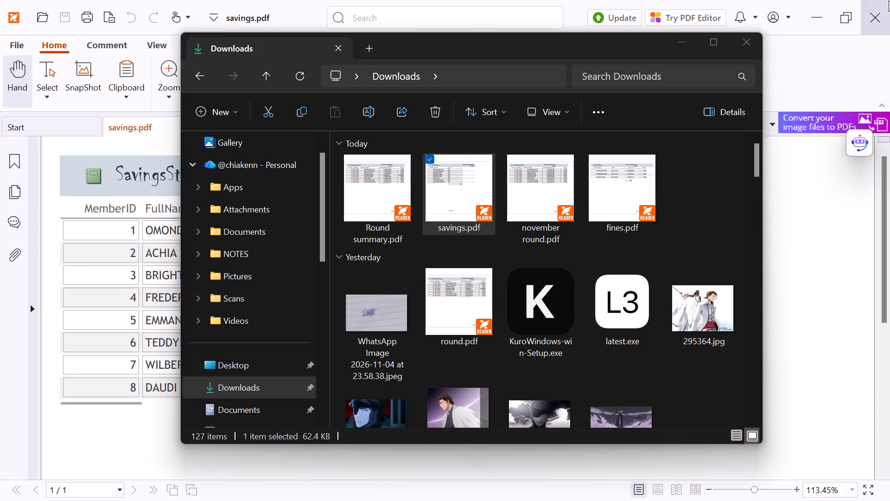
Open the Round summary PDF from Downloads to review its contribution status table, and close the reader again.
{"action": "double_click", "coordinate": [368, 177]}
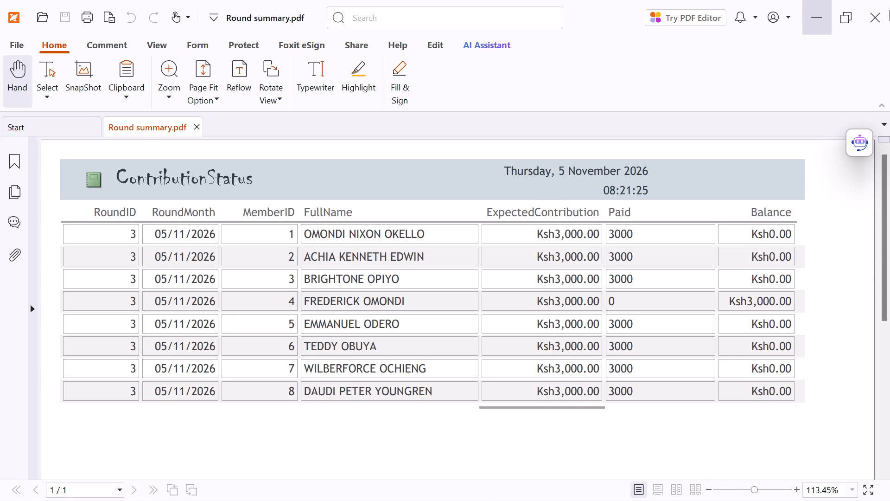
{"action": "left_click", "coordinate": [889, 10]}
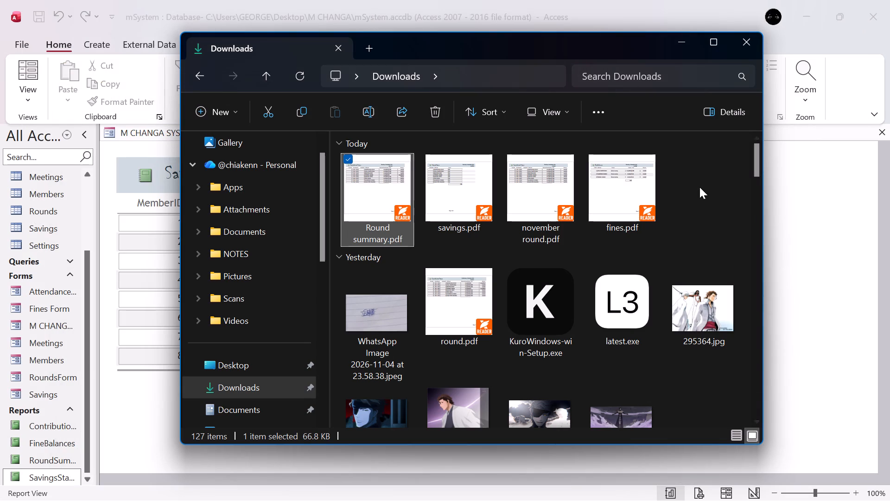
Select the savings, november round and fines PDFs together in the Downloads folder.
{"action": "left_click_drag", "start_coordinate": [699, 187], "coordinate": [509, 235]}
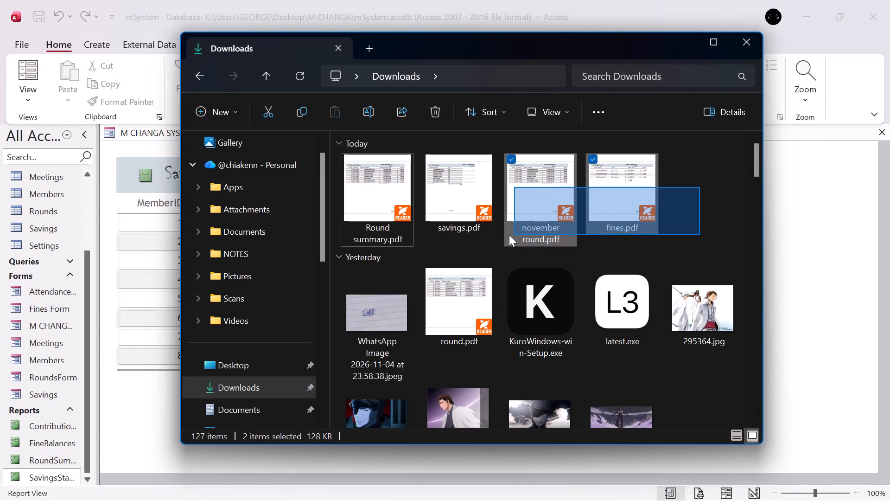
{"action": "left_click_drag", "start_coordinate": [509, 235], "coordinate": [439, 222]}
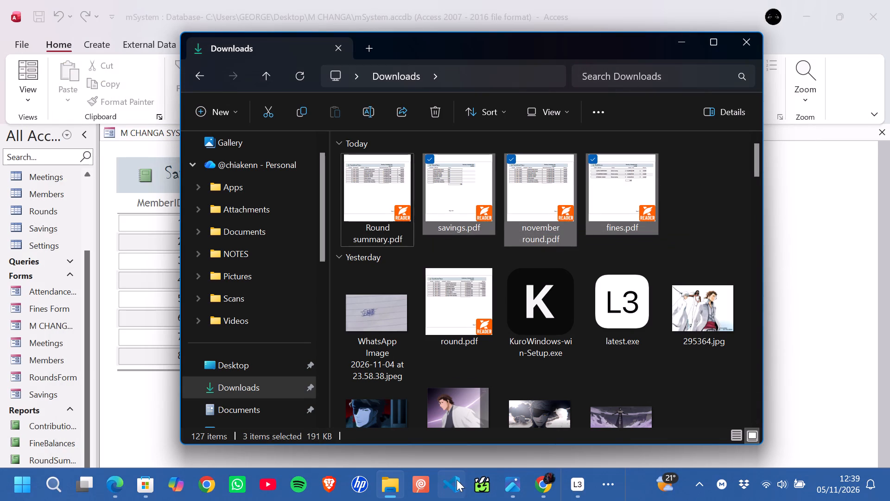